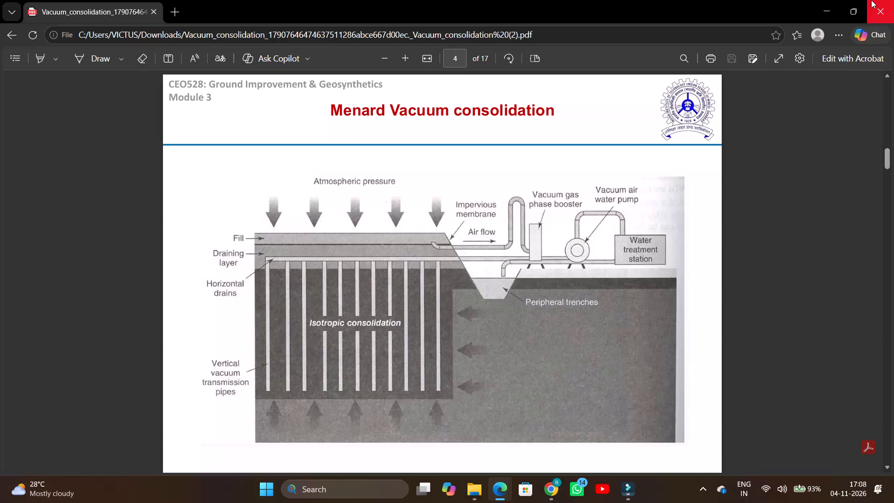
Close the Vacuum_consolidation PDF window.
left_click(893, 0)
Show the hidden system tray icons.
left_click(700, 494)
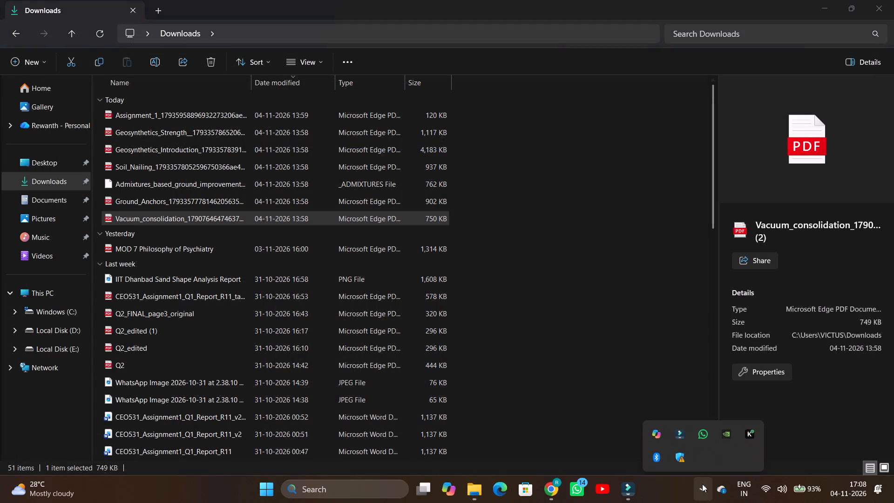
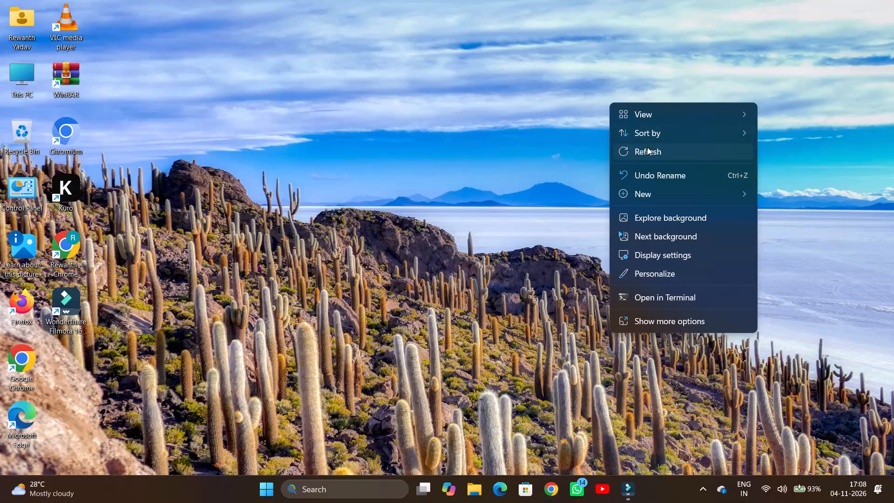
Refresh the desktop.
left_click(647, 147)
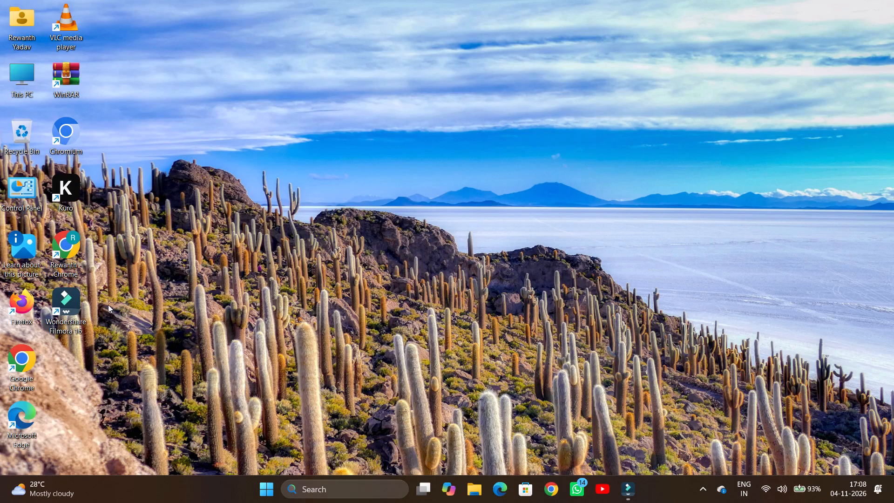
Switch to the Wondershare Filmora project using its desktop shortcut.
double_click(68, 298)
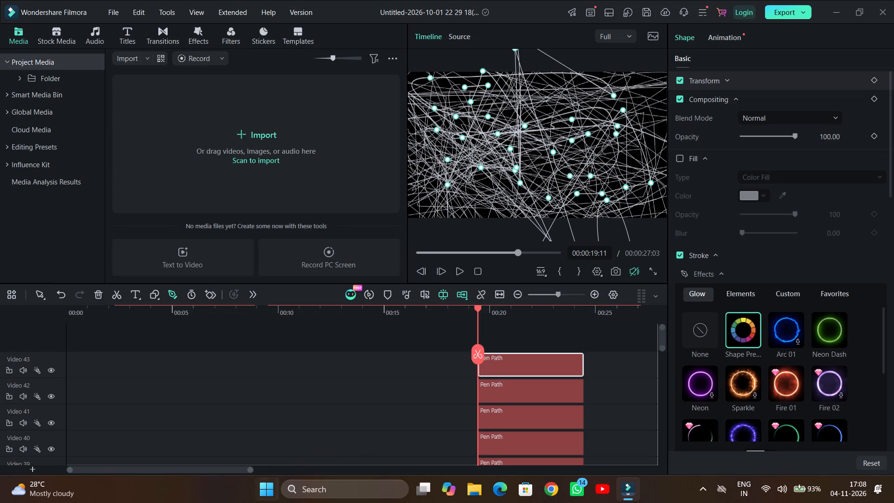
Reshape the Pen Path on Video 43 by moving anchor points, including one near the frame's lower-right corner and one above its top edge.
left_click_drag(586, 131, 596, 139)
left_click_drag(589, 131, 576, 145)
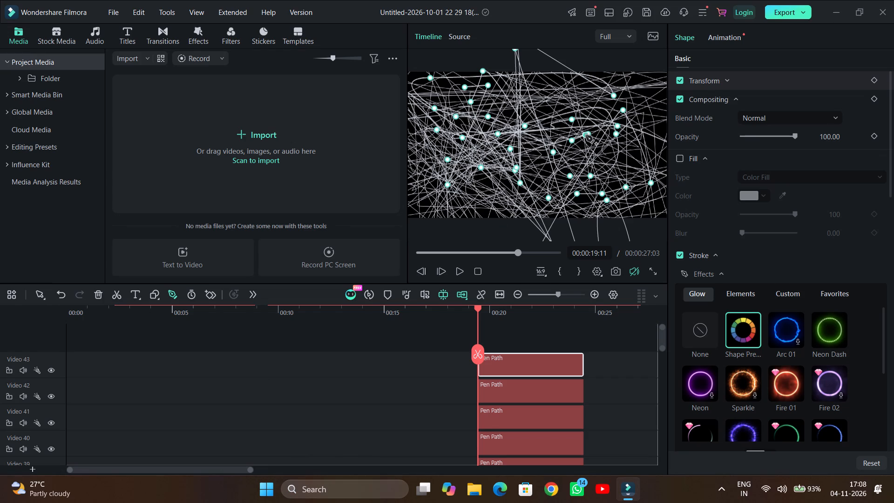
left_click_drag(586, 133, 469, 147)
left_click_drag(515, 114, 539, 128)
left_click_drag(516, 163, 386, 230)
left_click_drag(467, 136, 640, 216)
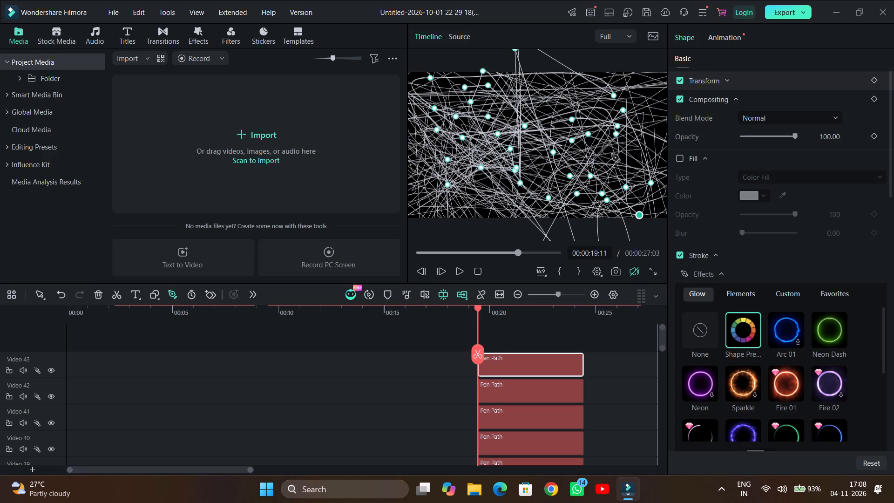
left_click_drag(588, 177, 533, 230)
left_click_drag(533, 230, 595, 250)
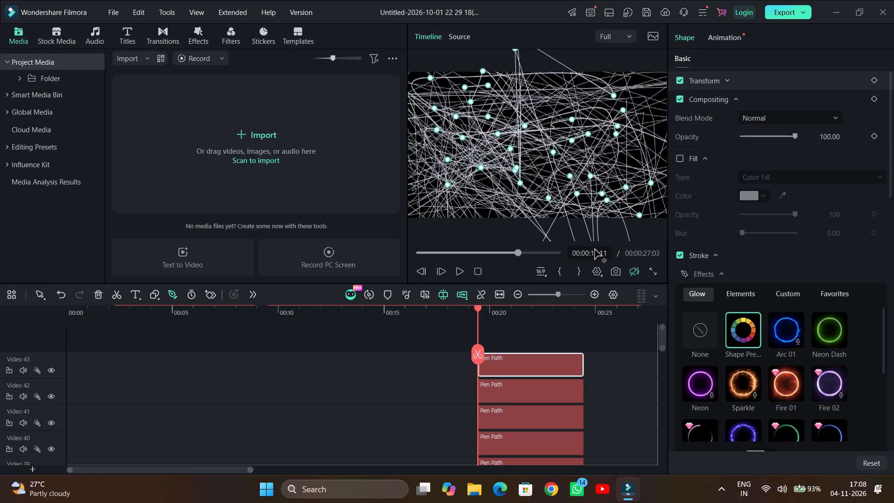
left_click_drag(595, 250, 610, 102)
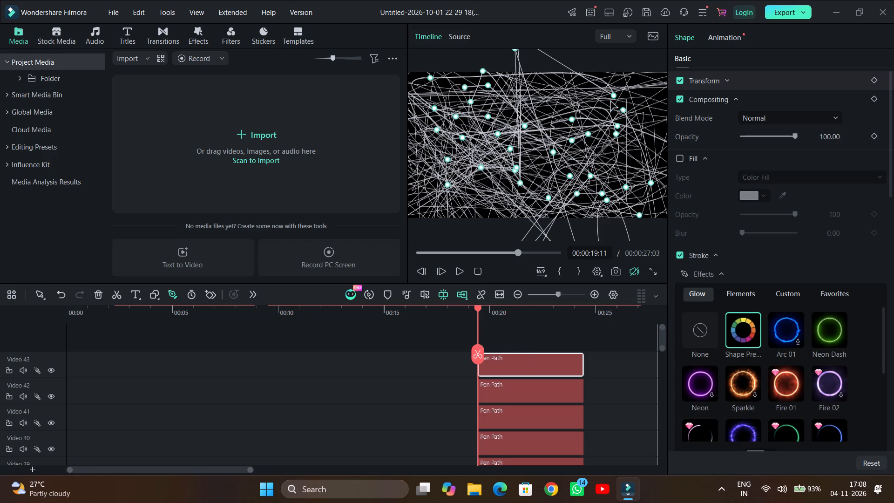
left_click_drag(610, 102, 535, 52)
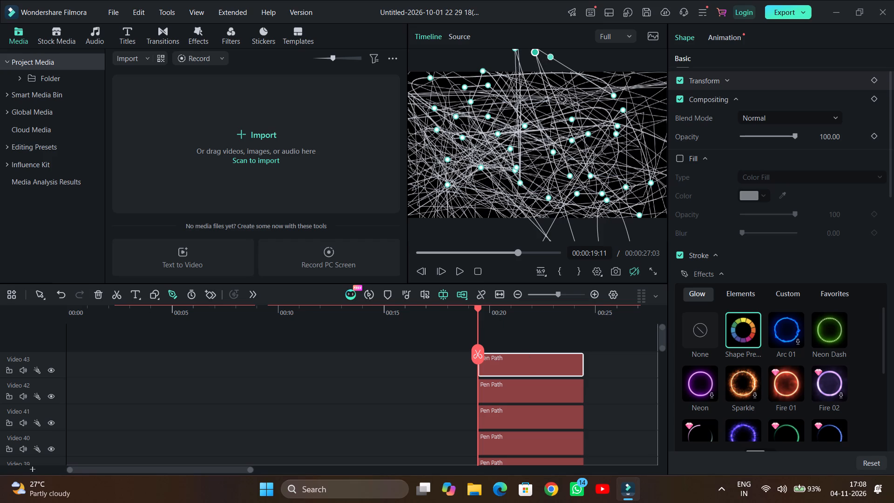
Move the Pen Path anchor point just right of the frame's centre freely around the preview to reshape its curve.
left_click_drag(553, 153, 562, 163)
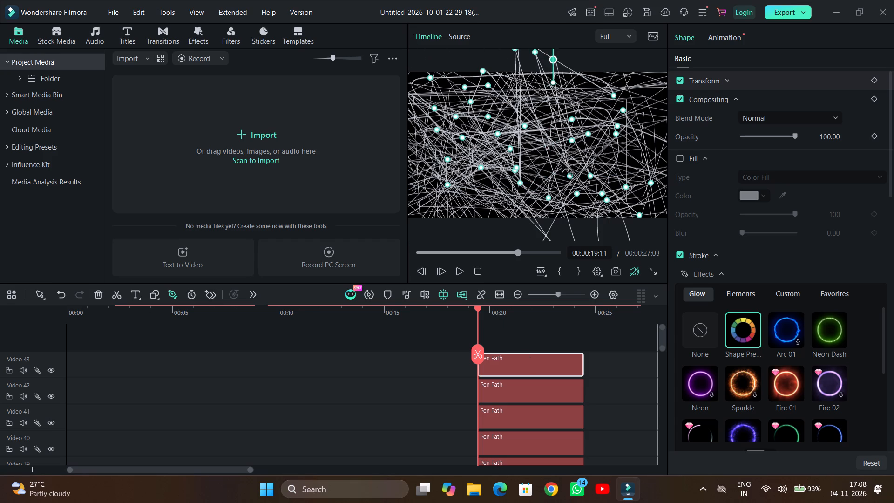
left_click_drag(562, 163, 518, 103)
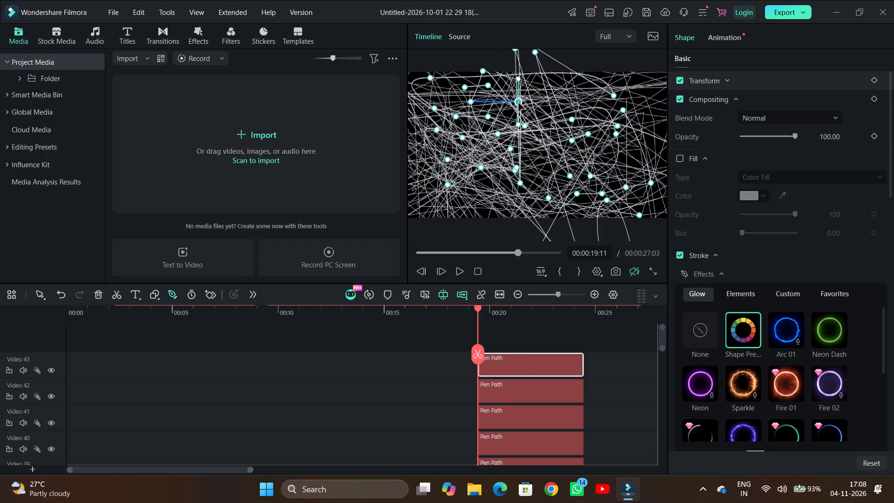
left_click_drag(518, 103, 506, 150)
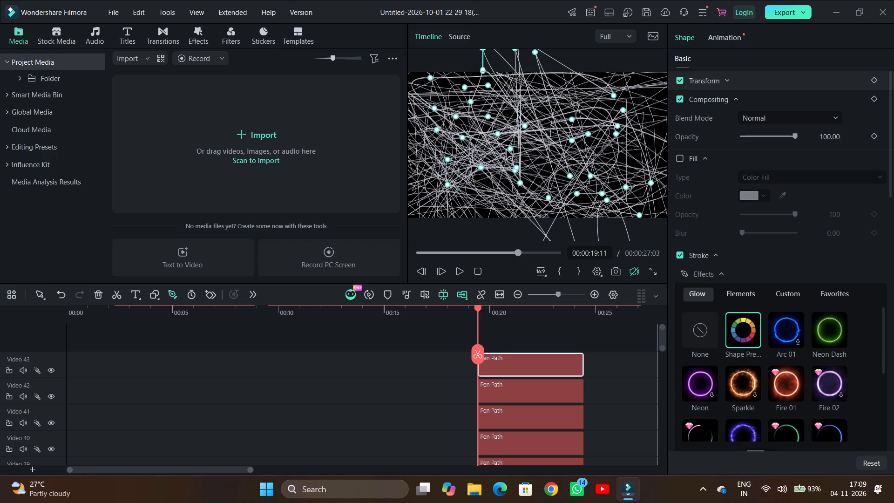
left_click_drag(506, 150, 576, 72)
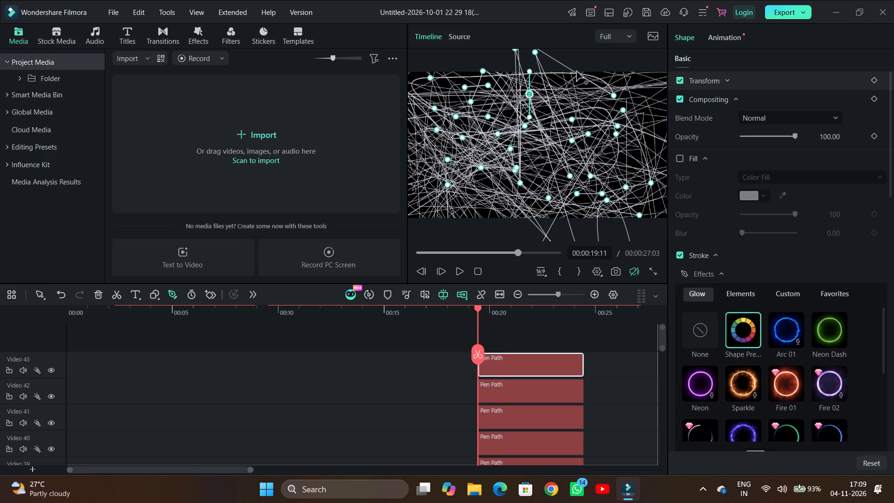
left_click_drag(576, 72, 482, 179)
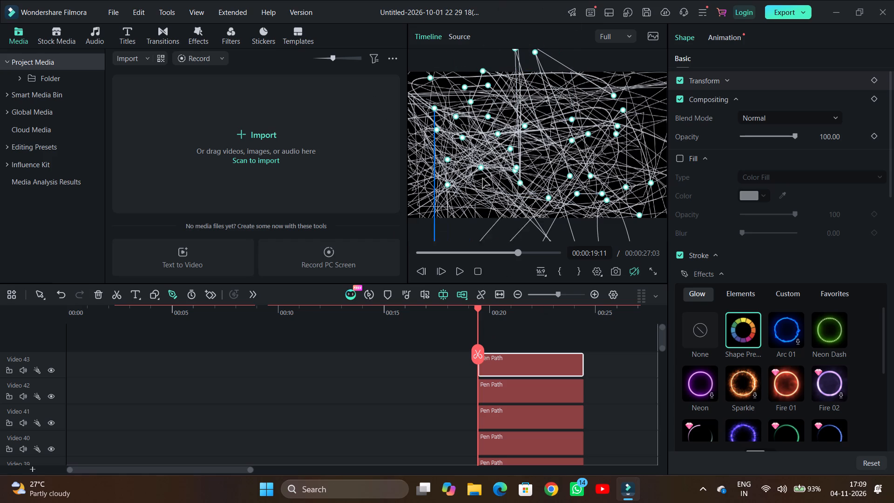
left_click_drag(482, 179, 525, 208)
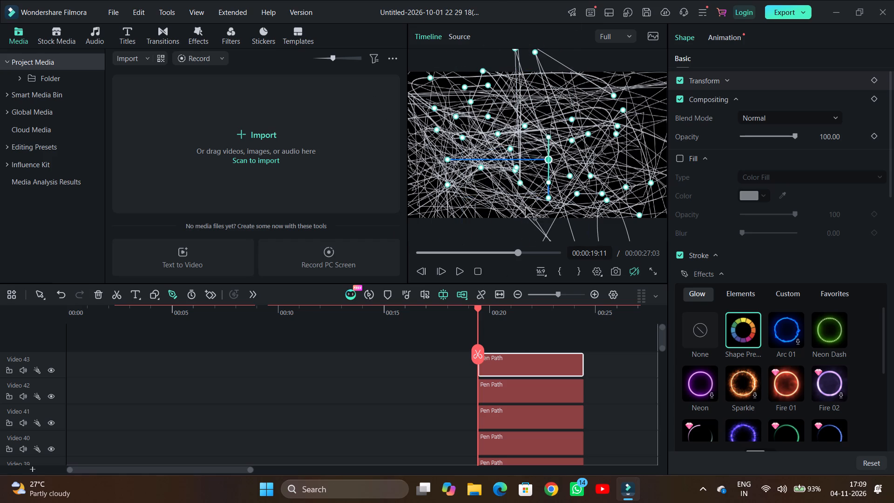
left_click_drag(525, 208, 572, 109)
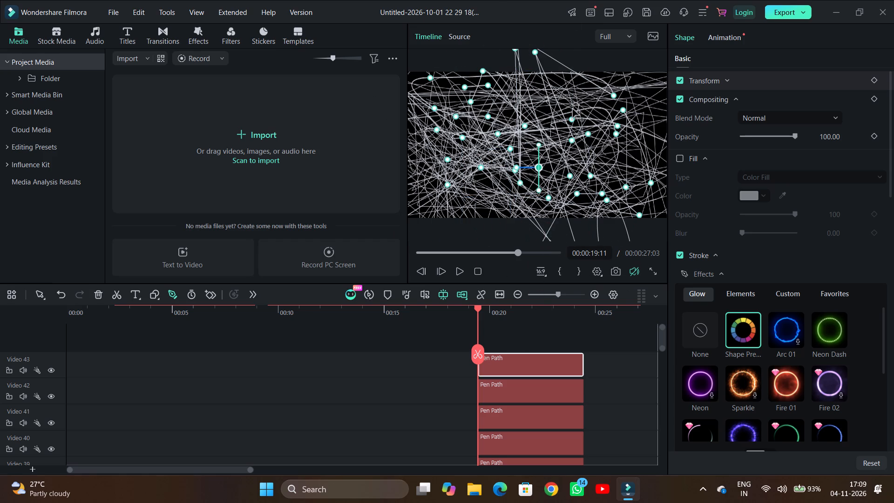
left_click_drag(572, 109, 367, 208)
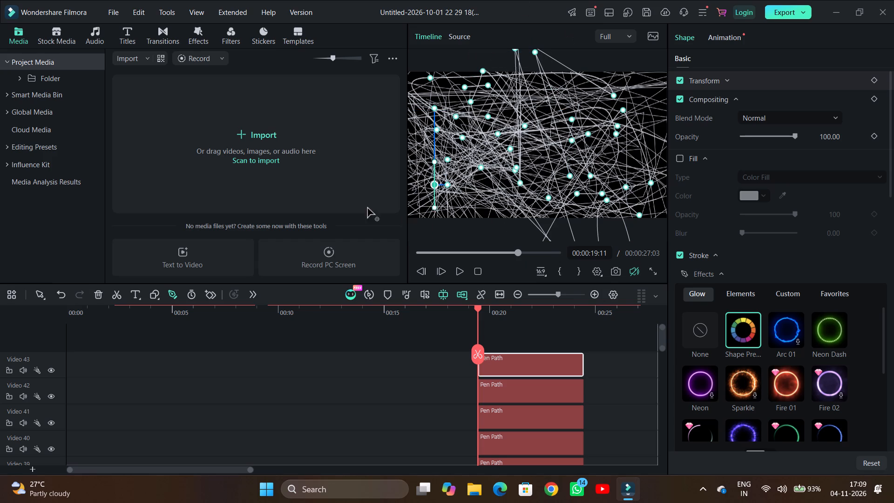
left_click_drag(367, 208, 532, 36)
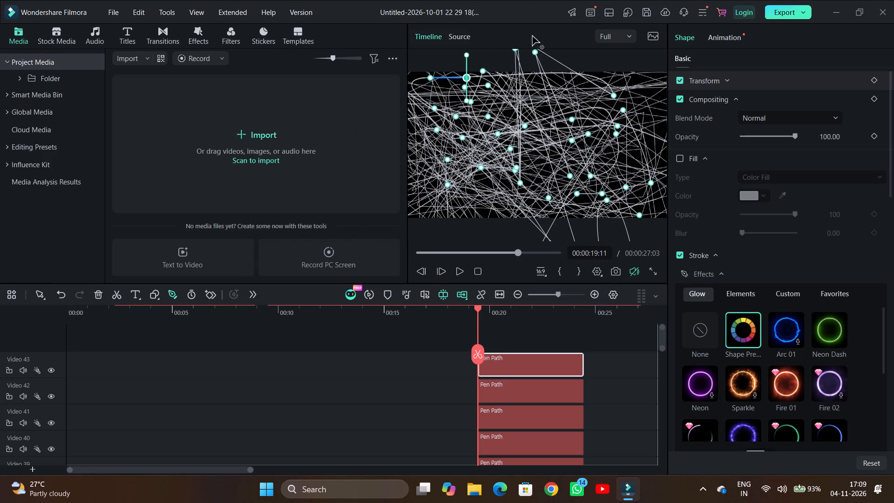
left_click_drag(532, 36, 429, 169)
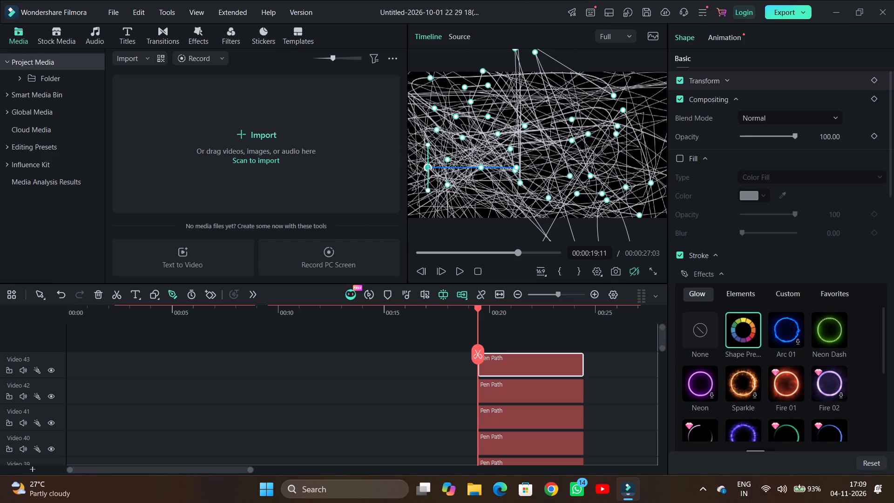
left_click_drag(429, 169, 421, 170)
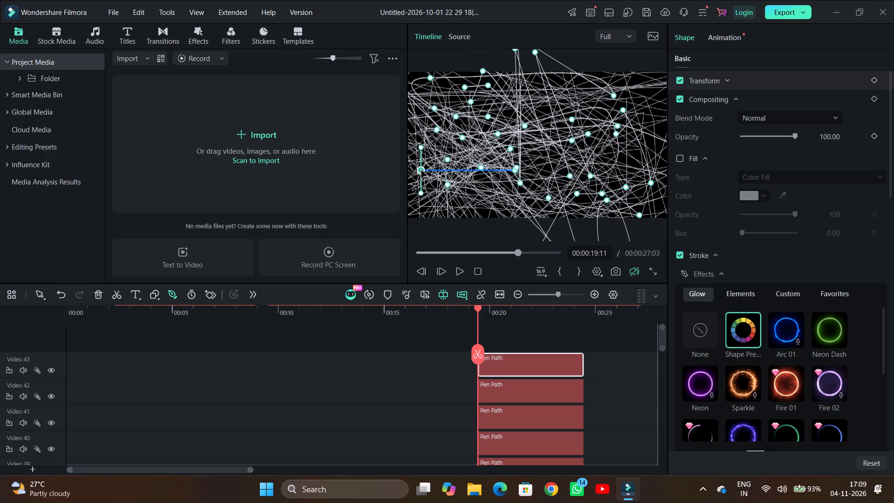
left_click_drag(421, 170, 440, 177)
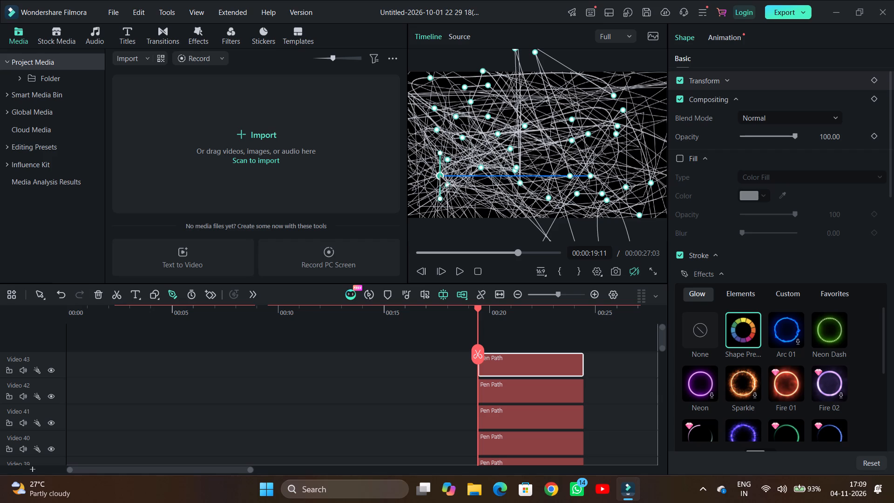
left_click_drag(440, 177, 442, 176)
left_click_drag(442, 176, 520, 101)
scroll(510, 85, "left", 2)
left_click_drag(520, 101, 591, 9)
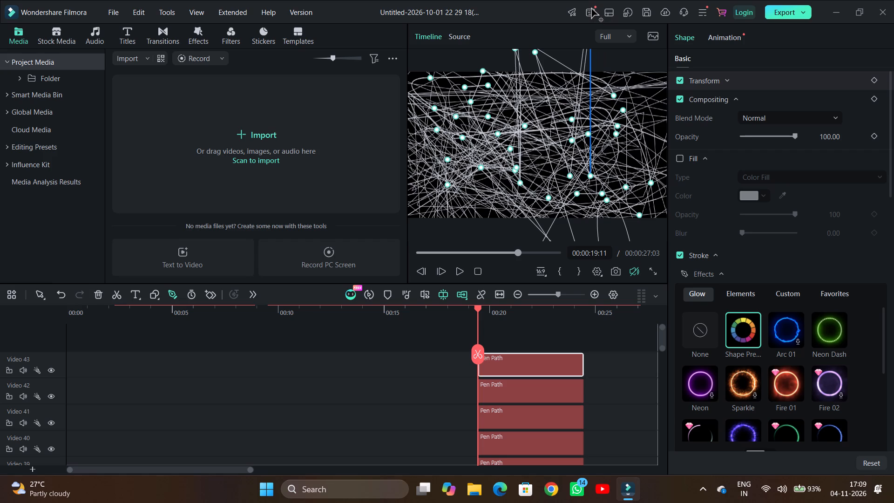
left_click_drag(591, 9, 562, 14)
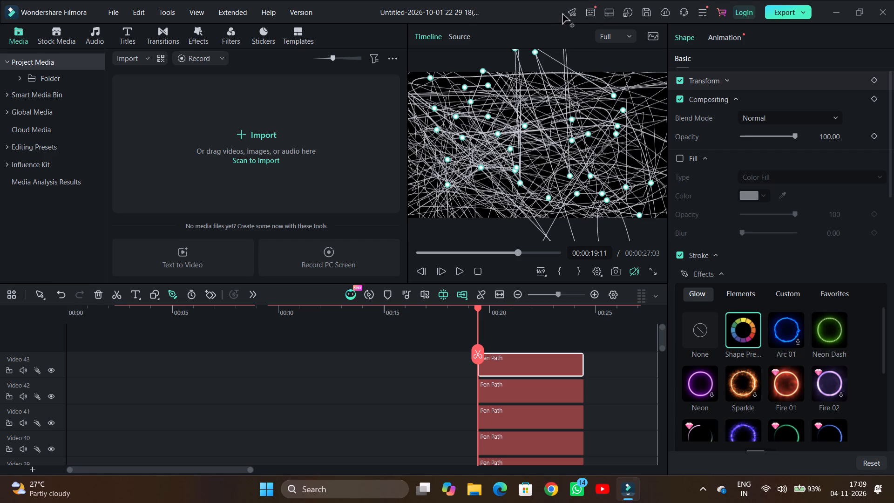
left_click_drag(562, 14, 472, 82)
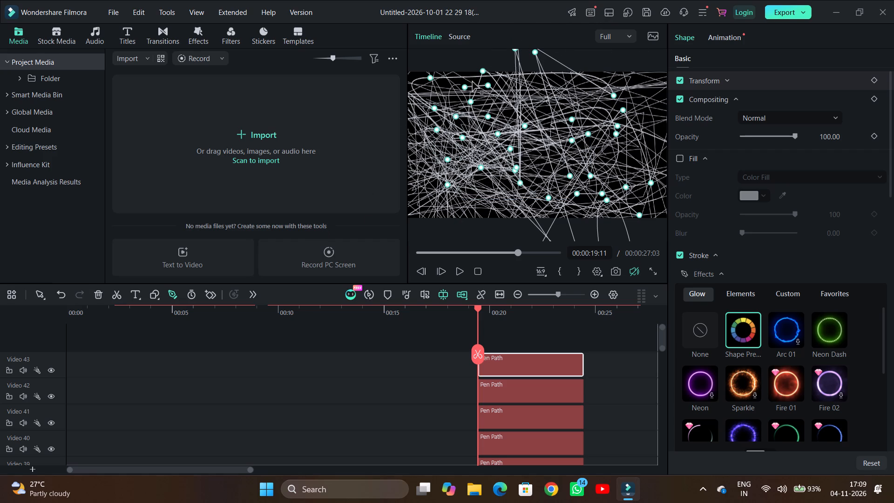
left_click_drag(472, 82, 592, 7)
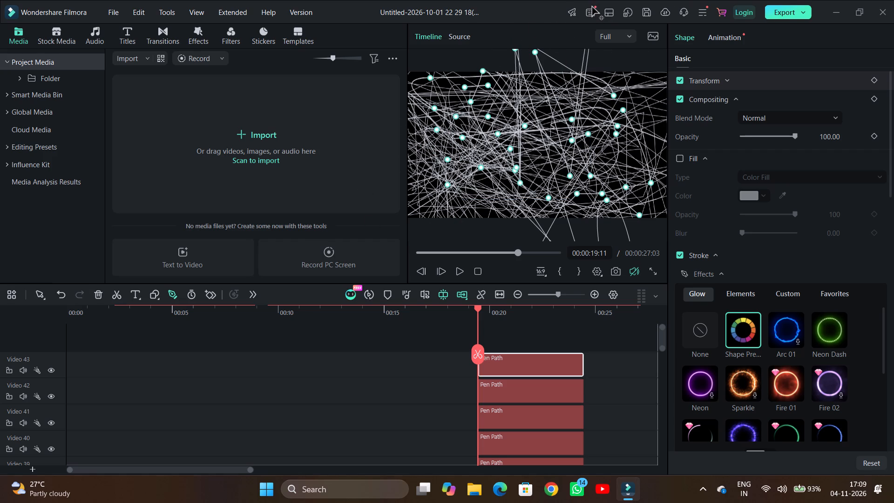
left_click_drag(592, 7, 584, 124)
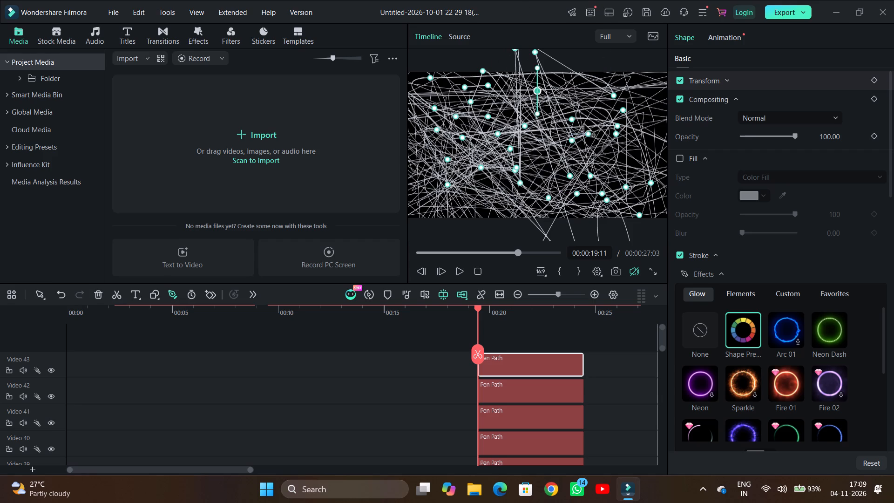
left_click_drag(584, 124, 453, 196)
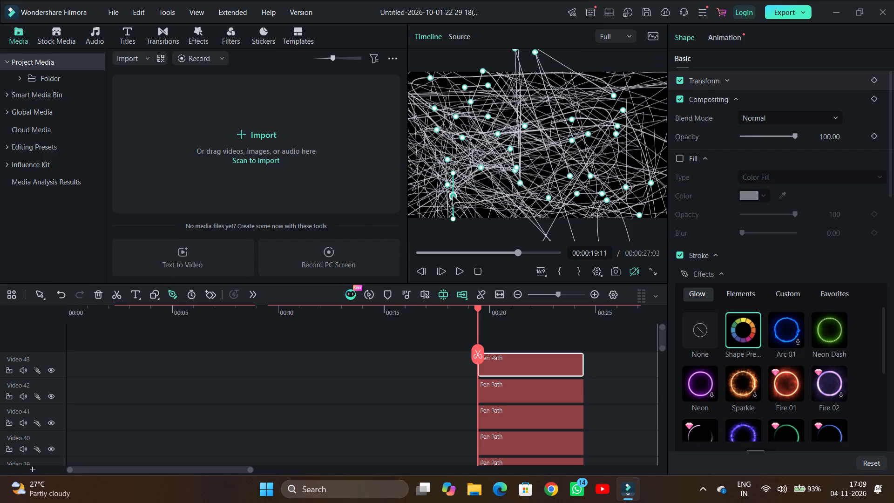
left_click_drag(453, 196, 459, 191)
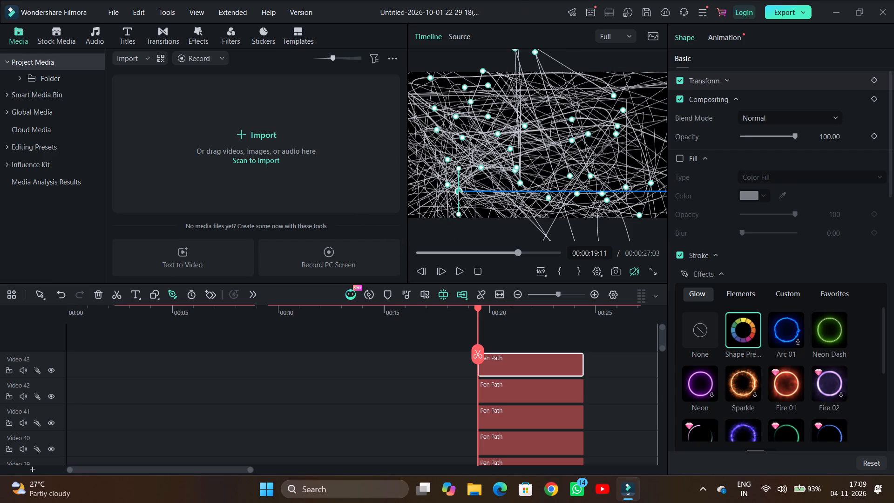
left_click_drag(459, 191, 460, 191)
left_click_drag(460, 191, 580, 22)
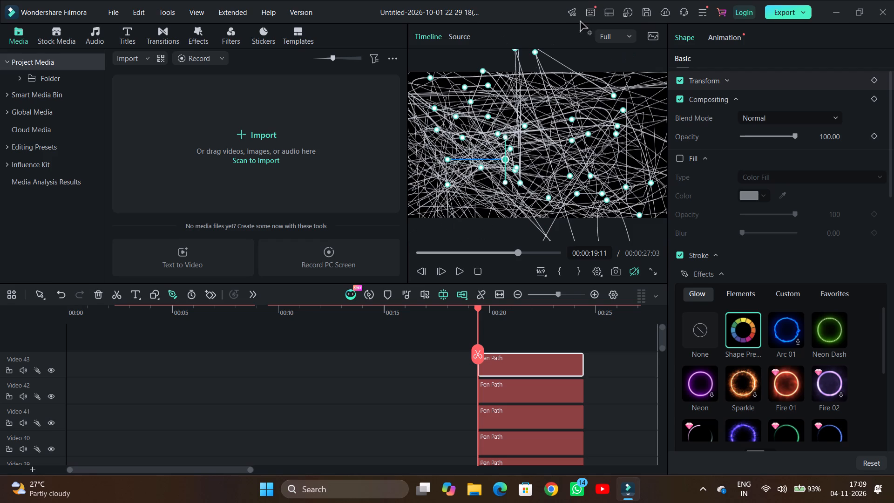
left_click_drag(580, 22, 530, 179)
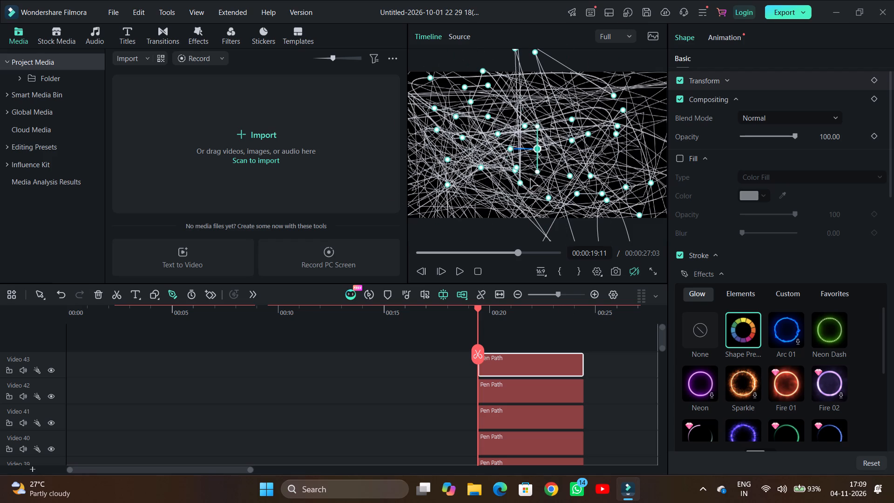
left_click_drag(530, 179, 707, 489)
Show the hidden system tray icons.
left_click(707, 489)
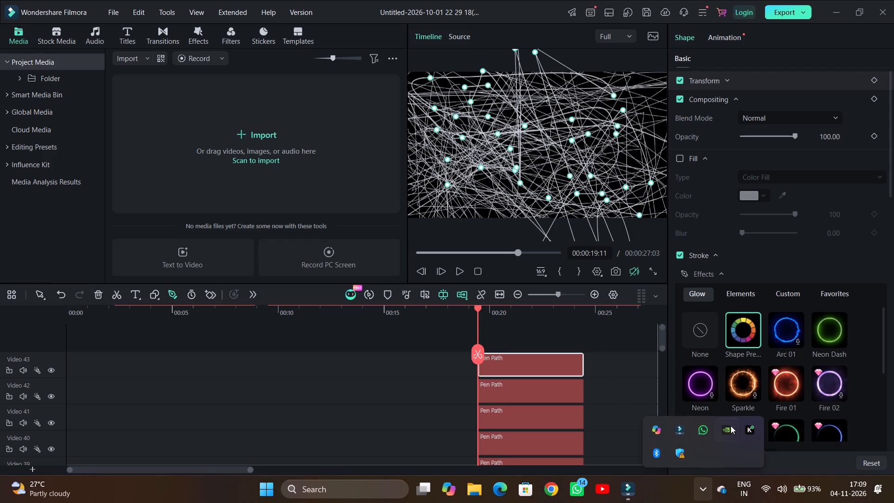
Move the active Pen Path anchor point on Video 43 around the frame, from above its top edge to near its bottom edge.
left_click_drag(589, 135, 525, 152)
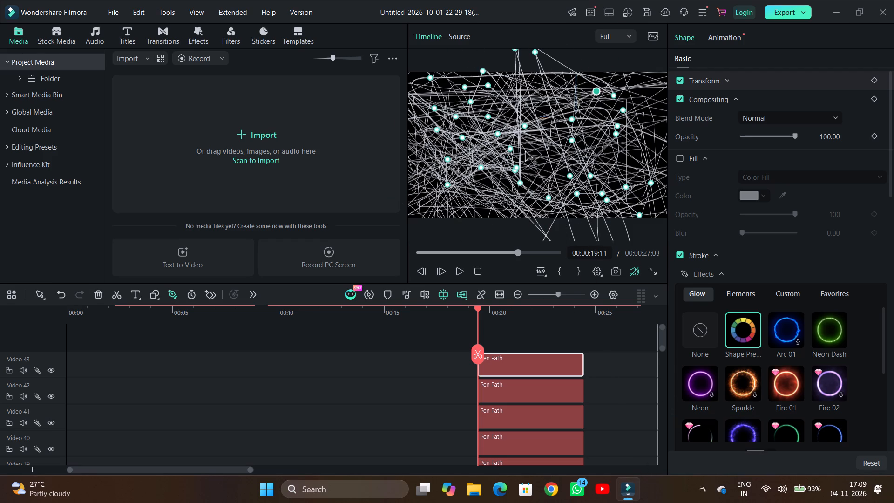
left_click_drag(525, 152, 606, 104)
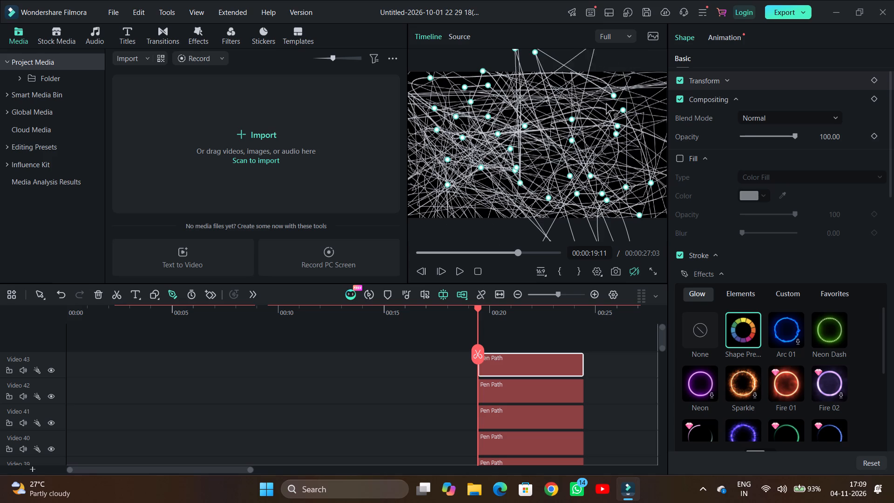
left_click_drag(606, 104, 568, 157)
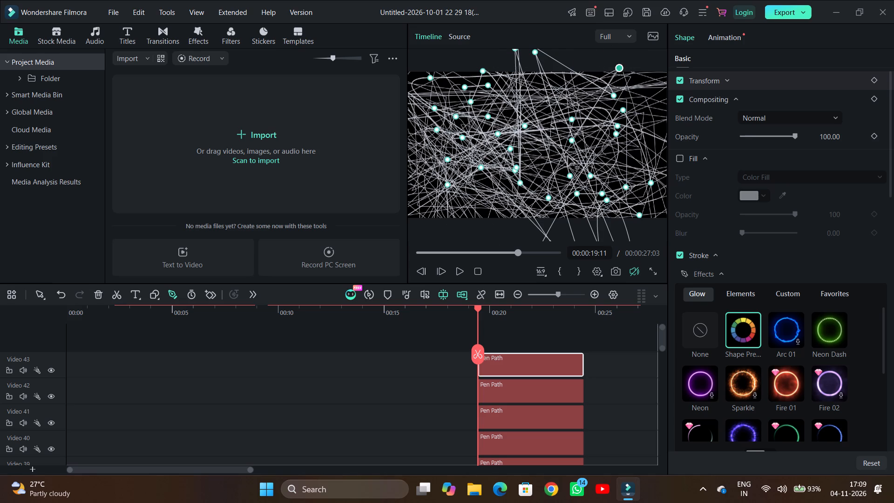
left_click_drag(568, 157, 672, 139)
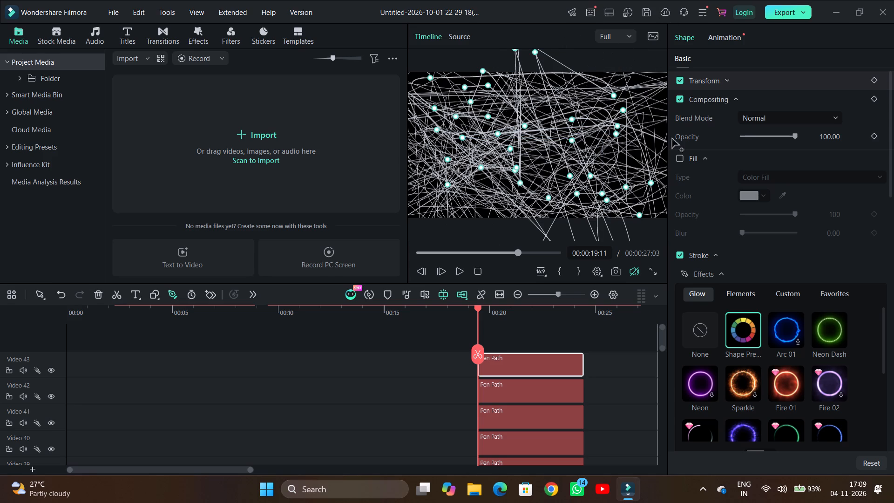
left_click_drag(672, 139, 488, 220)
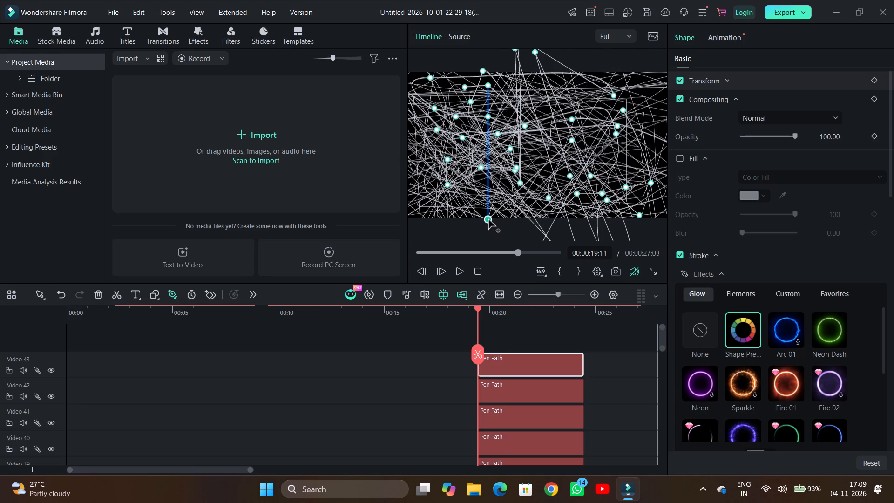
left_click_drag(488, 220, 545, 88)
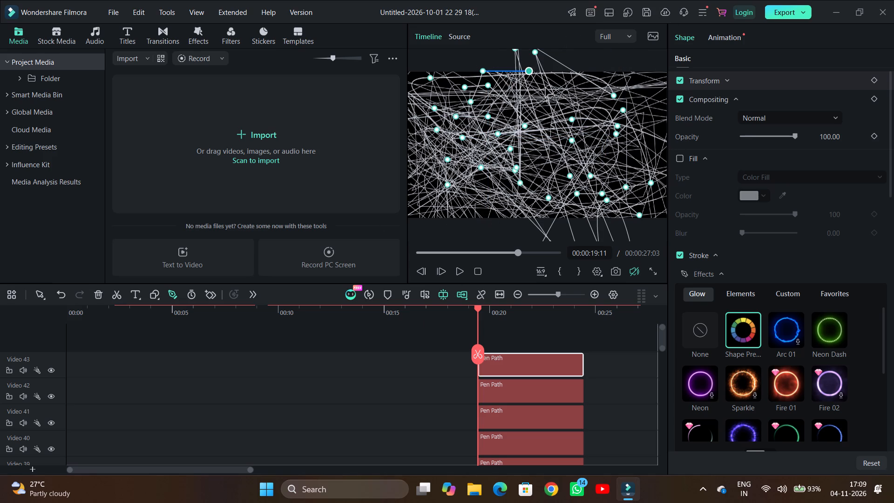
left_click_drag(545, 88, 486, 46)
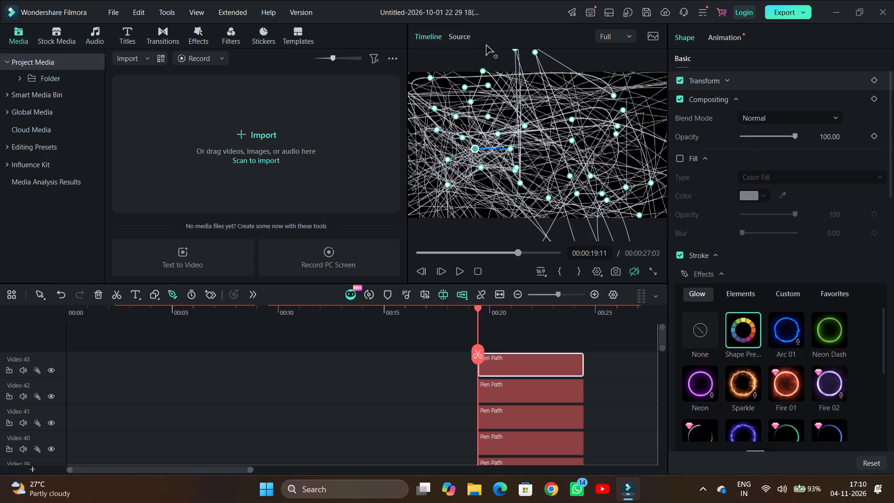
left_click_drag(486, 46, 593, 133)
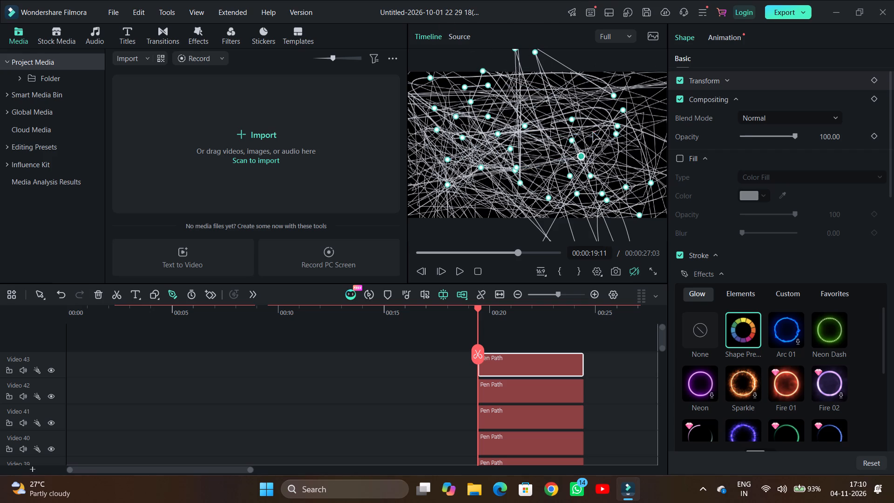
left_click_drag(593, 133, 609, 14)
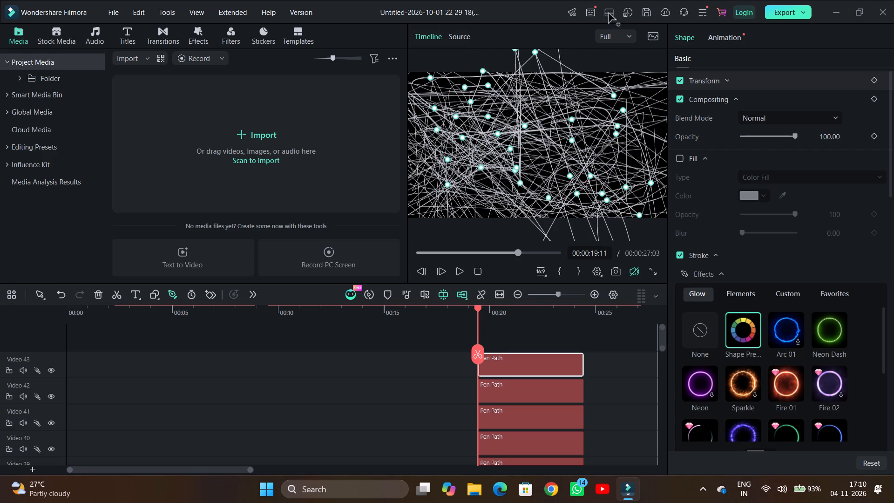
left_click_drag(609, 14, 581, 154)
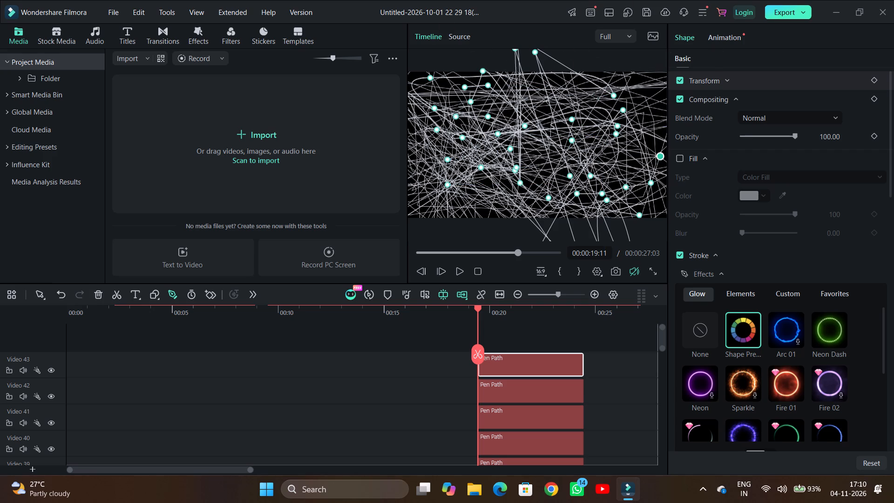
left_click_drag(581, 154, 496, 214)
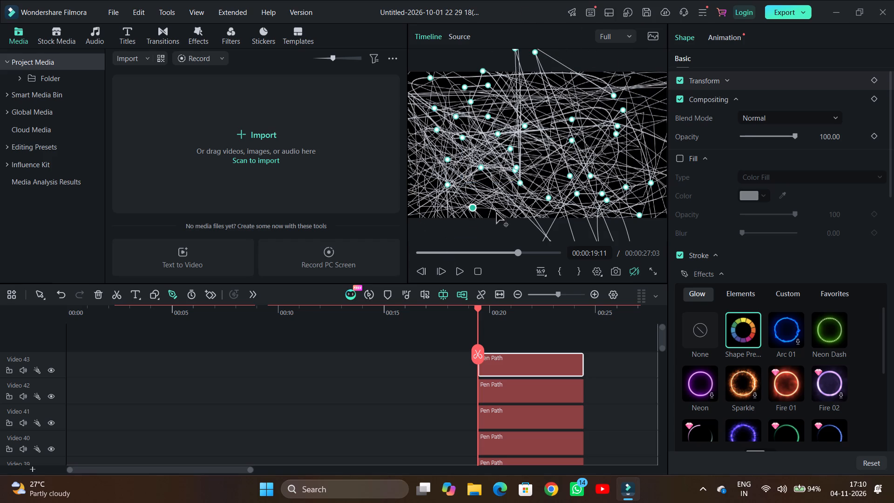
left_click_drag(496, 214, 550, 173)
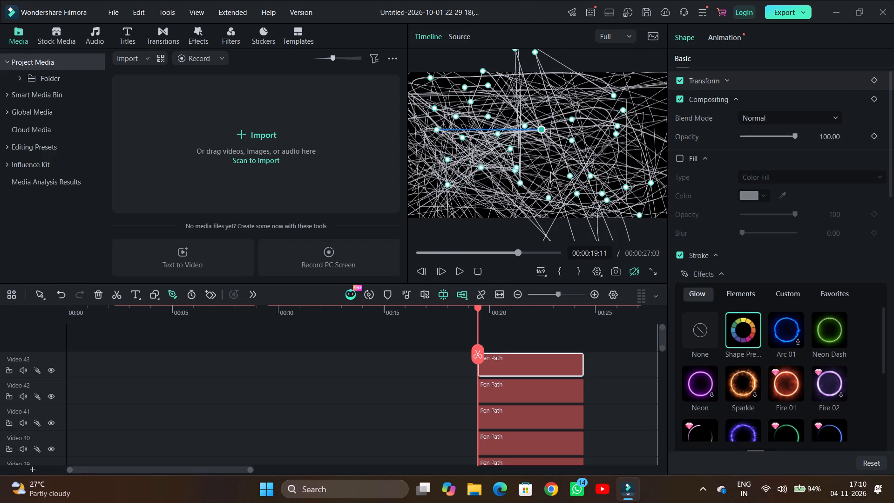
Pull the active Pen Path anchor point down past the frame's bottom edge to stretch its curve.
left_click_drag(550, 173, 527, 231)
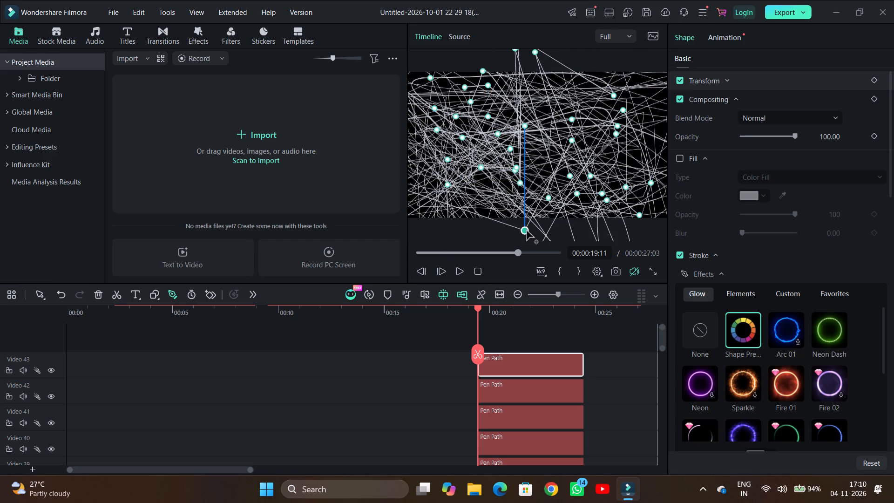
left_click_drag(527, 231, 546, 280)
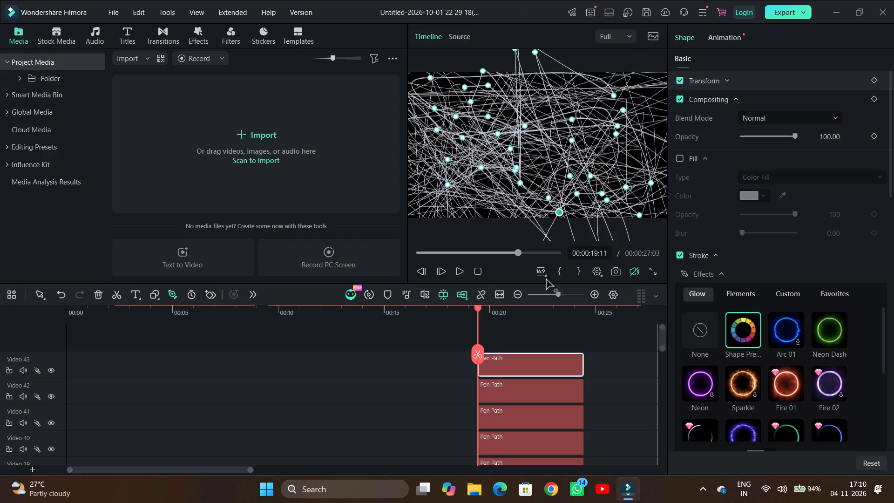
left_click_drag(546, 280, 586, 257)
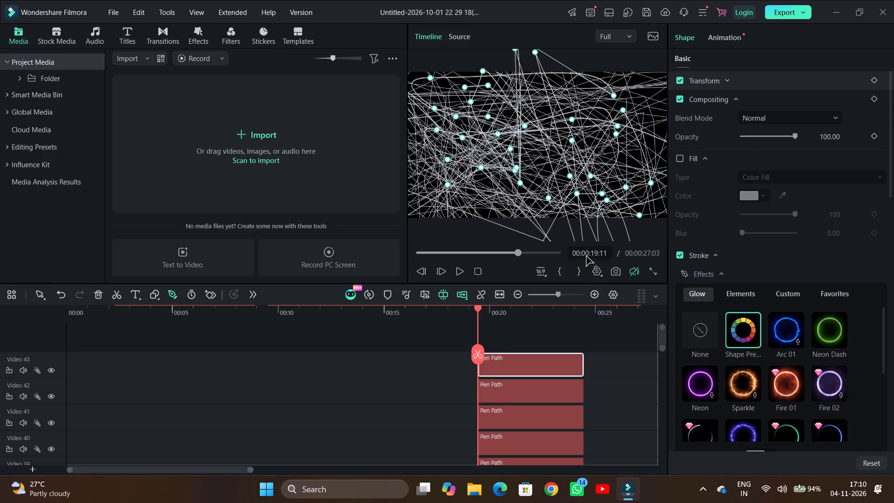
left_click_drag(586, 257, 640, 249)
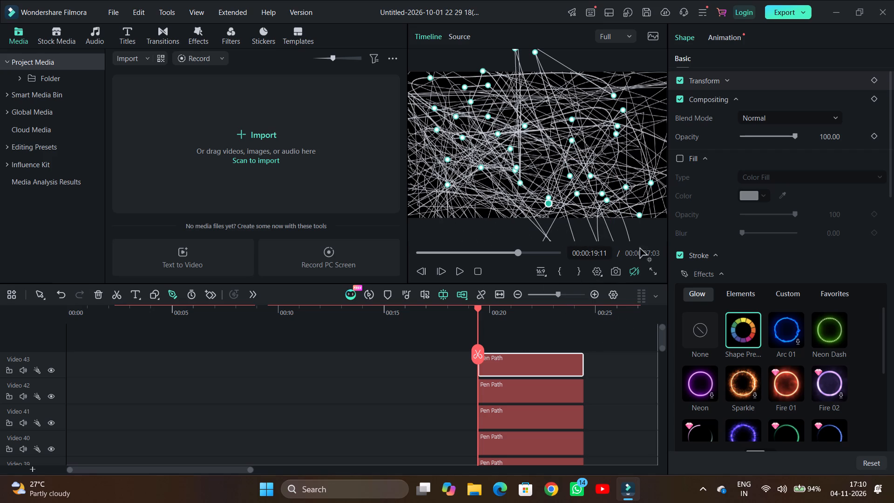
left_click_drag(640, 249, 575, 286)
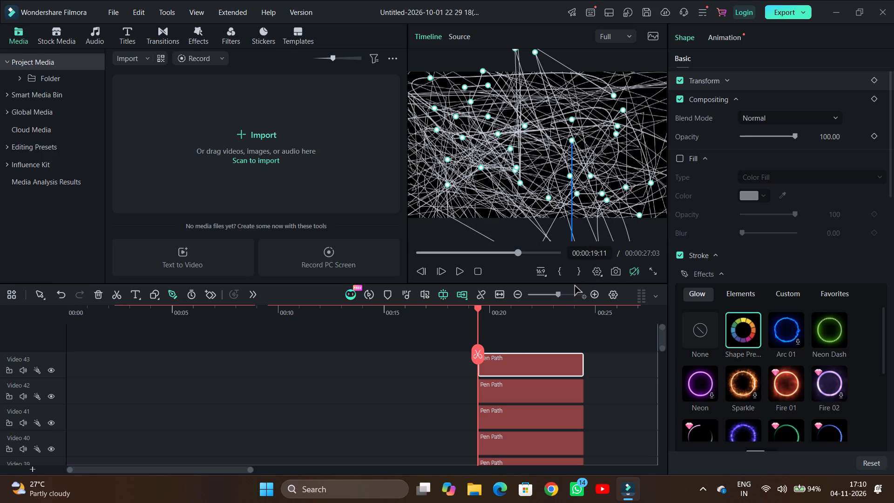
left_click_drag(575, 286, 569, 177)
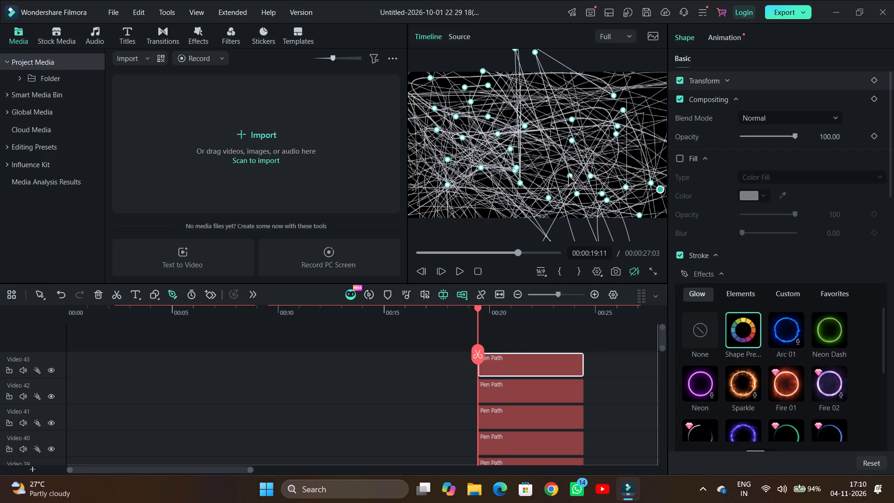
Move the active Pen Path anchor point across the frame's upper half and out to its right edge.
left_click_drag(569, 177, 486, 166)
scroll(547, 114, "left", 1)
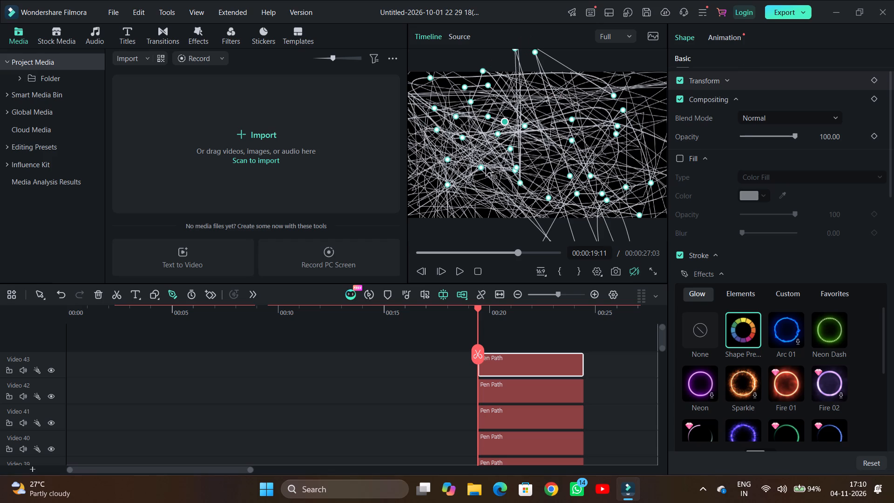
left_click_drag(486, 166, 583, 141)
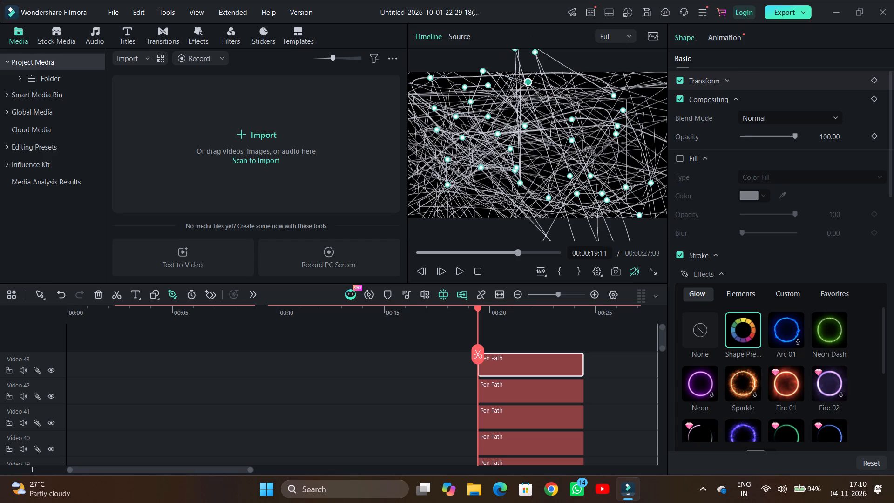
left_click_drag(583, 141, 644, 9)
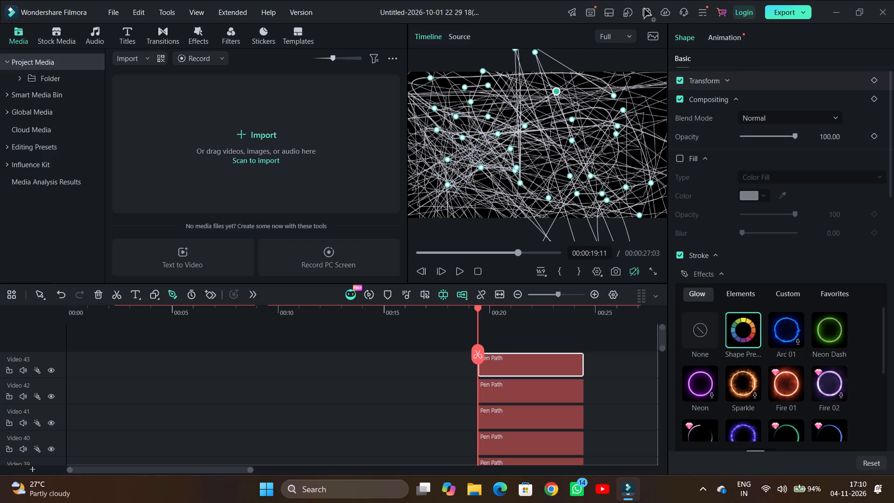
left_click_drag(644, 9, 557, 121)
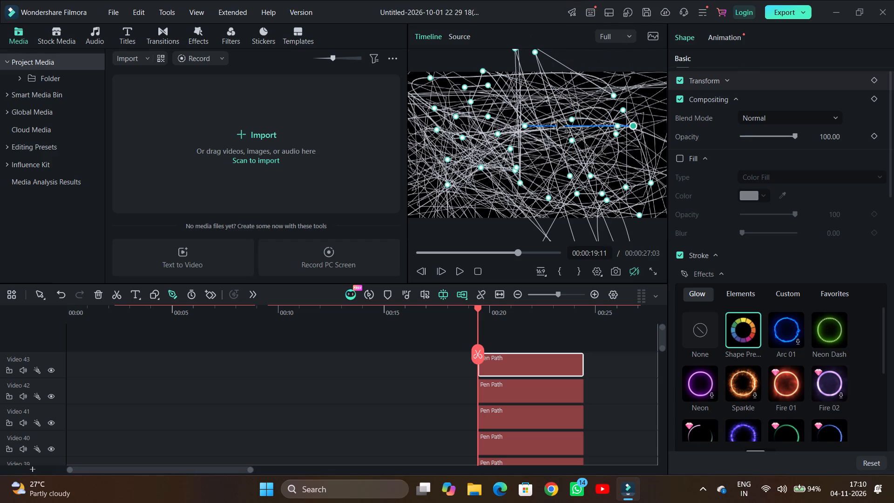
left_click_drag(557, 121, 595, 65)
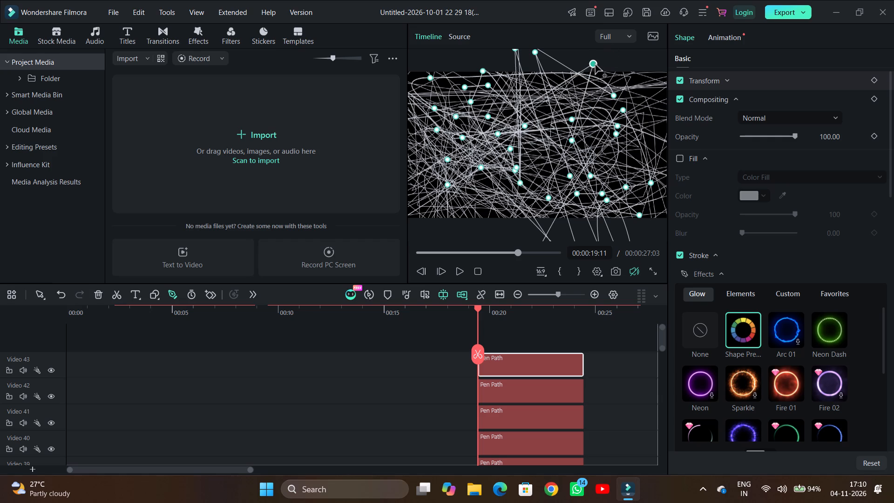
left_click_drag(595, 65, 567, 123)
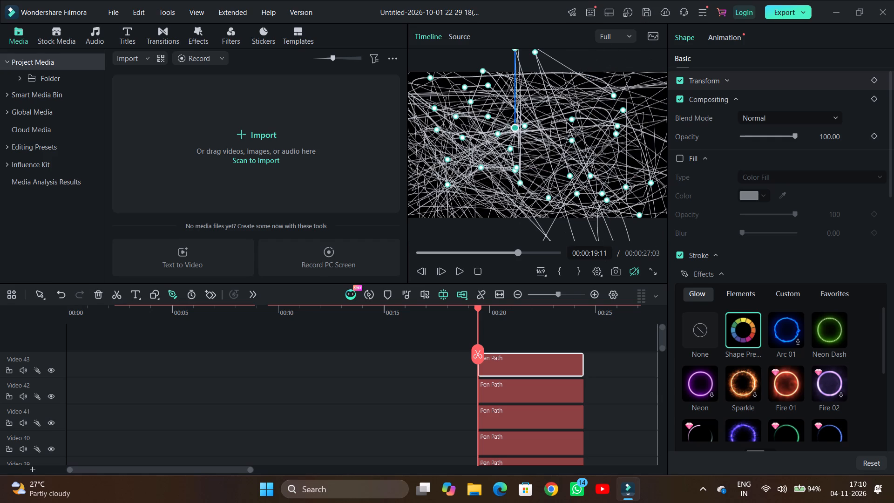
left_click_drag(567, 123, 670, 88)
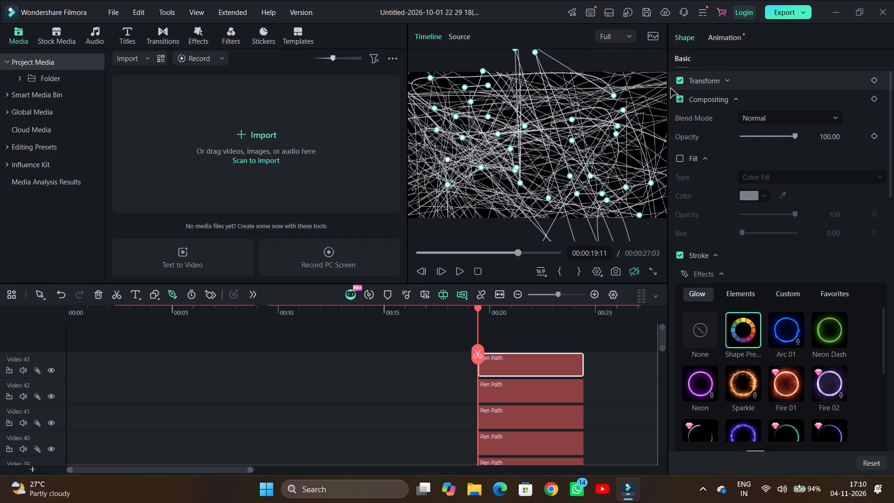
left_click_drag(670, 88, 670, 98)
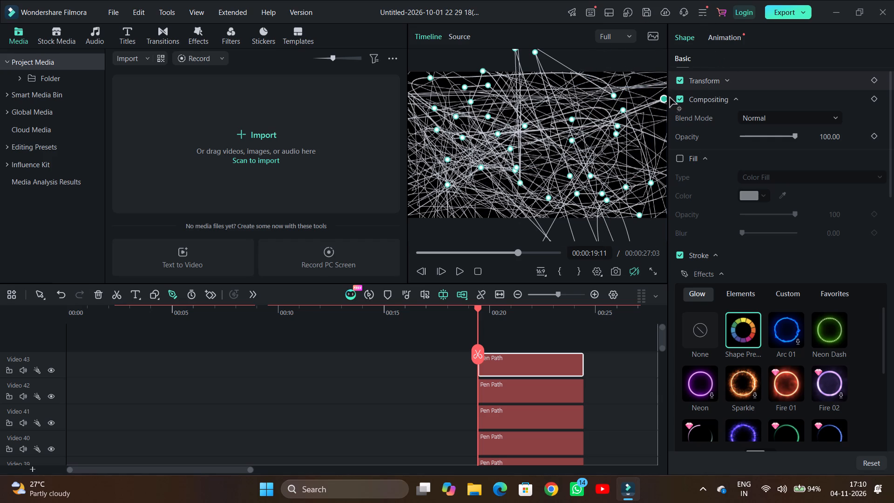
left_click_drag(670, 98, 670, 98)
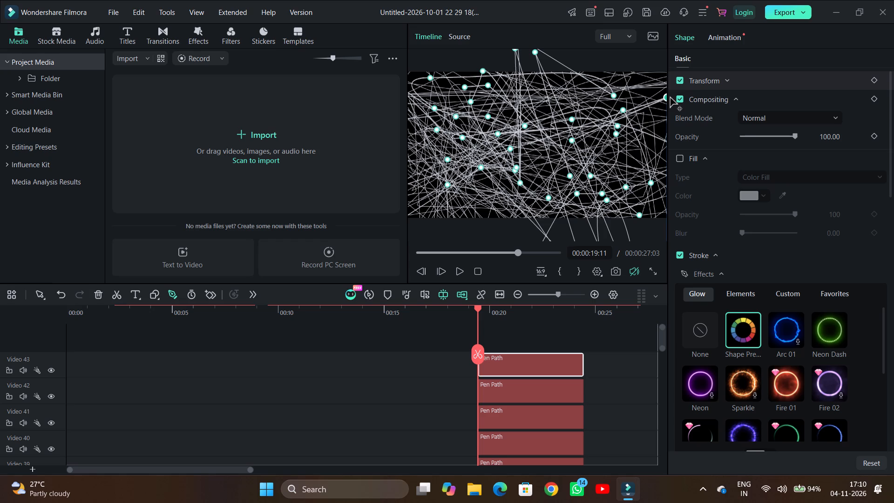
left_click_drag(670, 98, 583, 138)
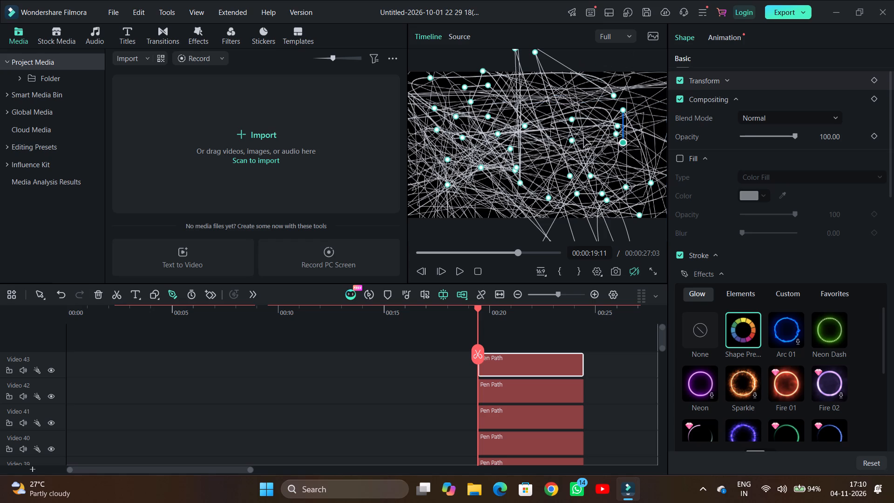
Move the active Pen Path anchor point on Video 43 across the frame's centre and right side, ending above its top edge.
left_click_drag(583, 138, 562, 72)
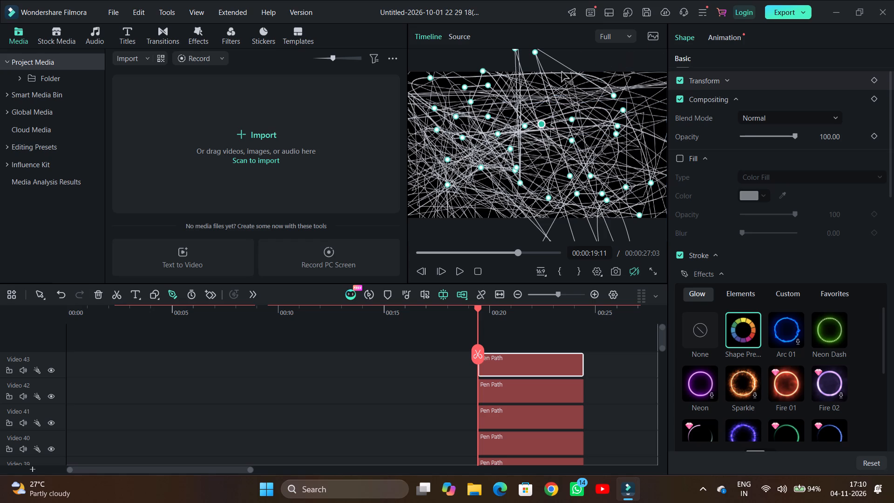
left_click_drag(562, 72, 531, 94)
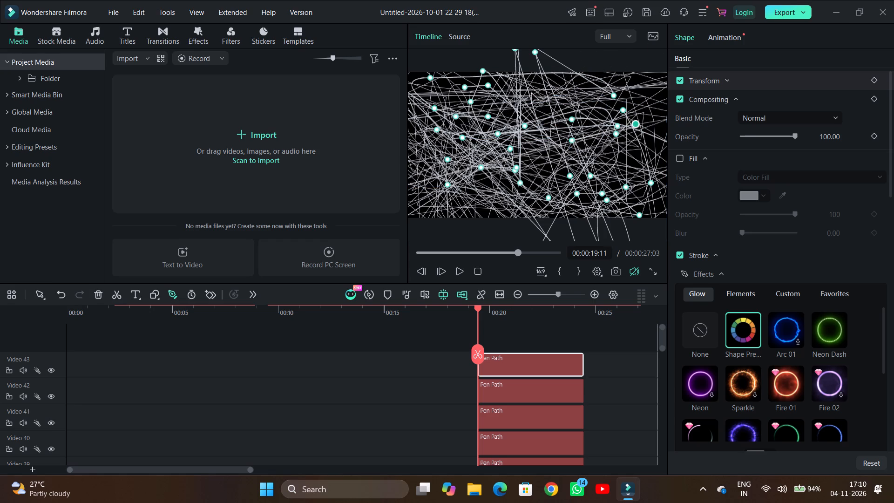
left_click_drag(531, 94, 529, 138)
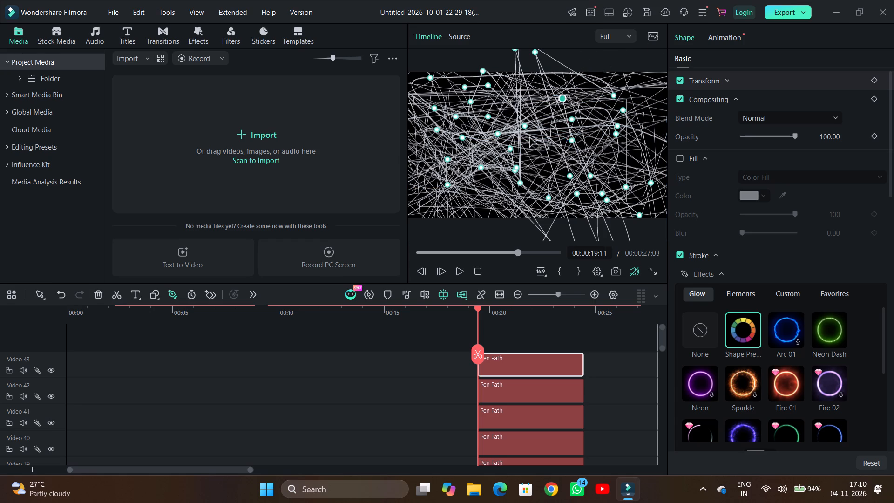
left_click_drag(529, 138, 635, 198)
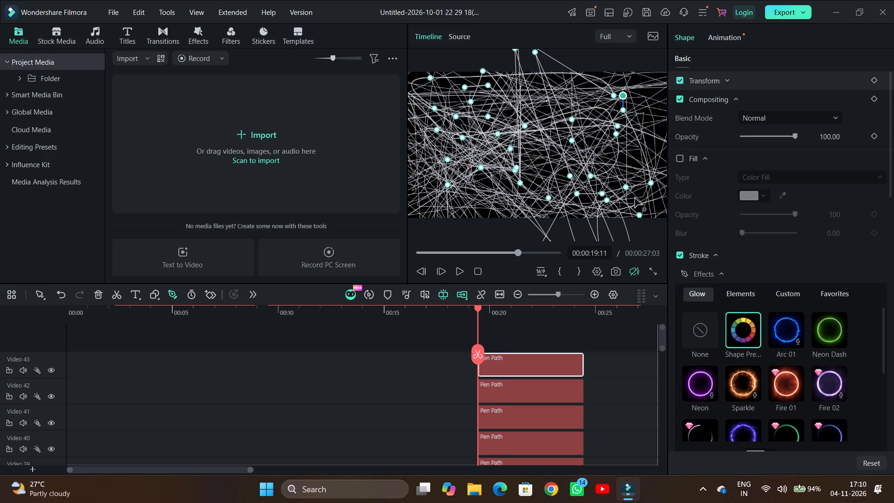
left_click_drag(635, 198, 606, 204)
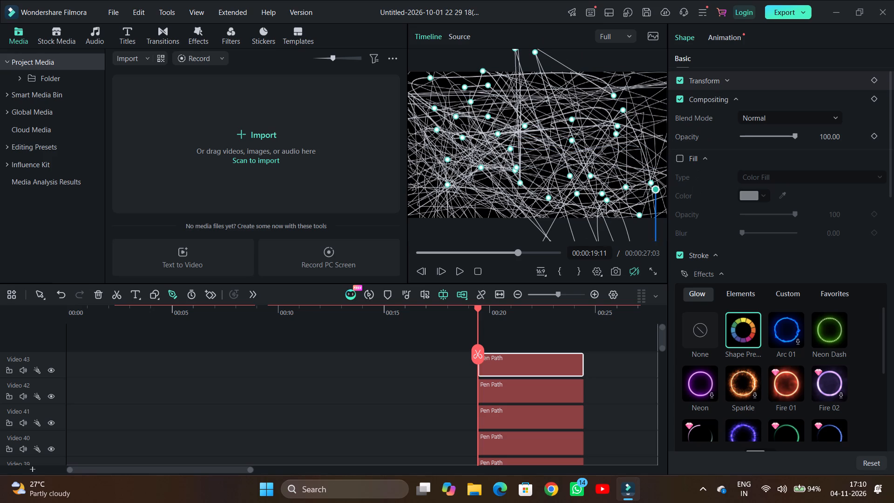
left_click_drag(606, 204, 612, 64)
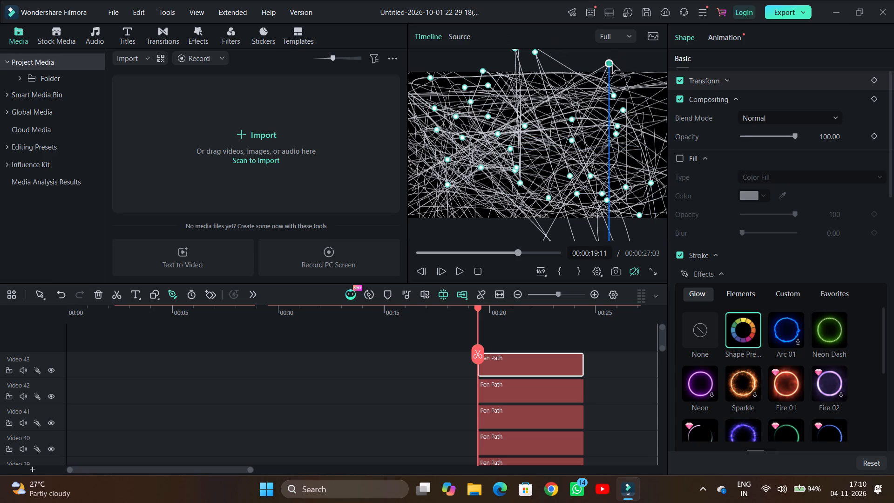
Move the active Pen Path anchor point through the frame's lower half and along its bottom edge to the lower-right corner.
left_click_drag(612, 64, 518, 289)
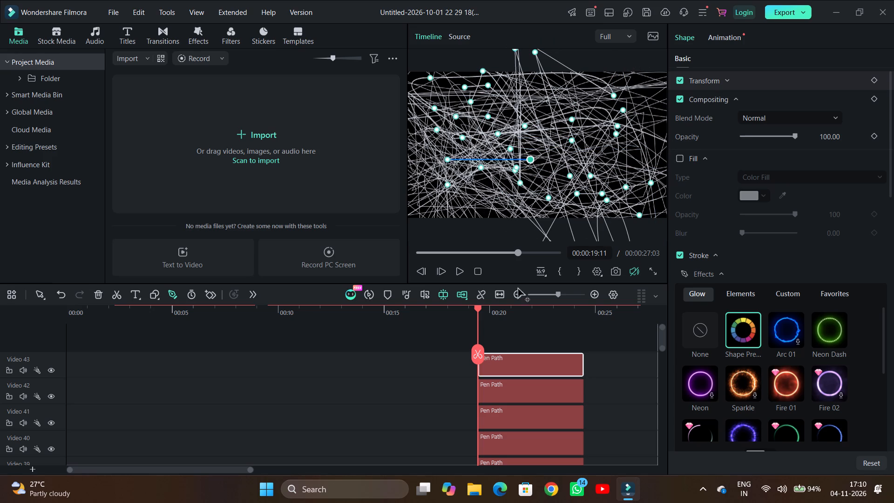
left_click_drag(518, 289, 534, 195)
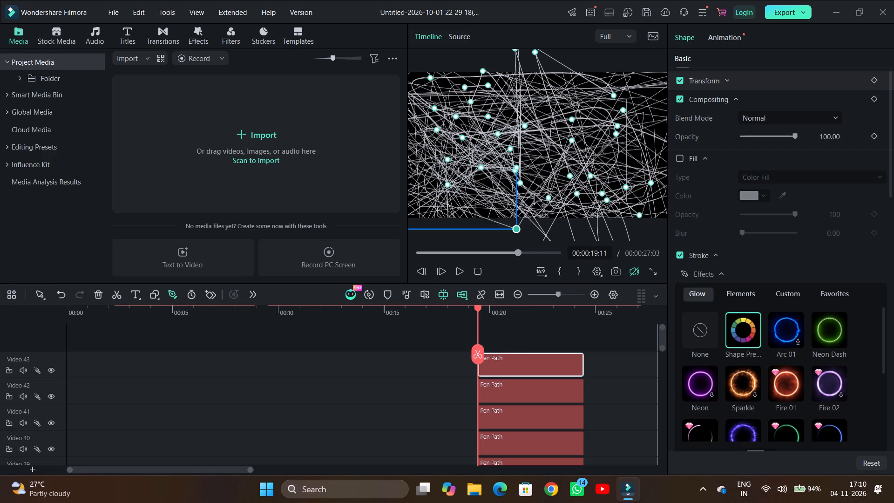
left_click_drag(534, 195, 504, 177)
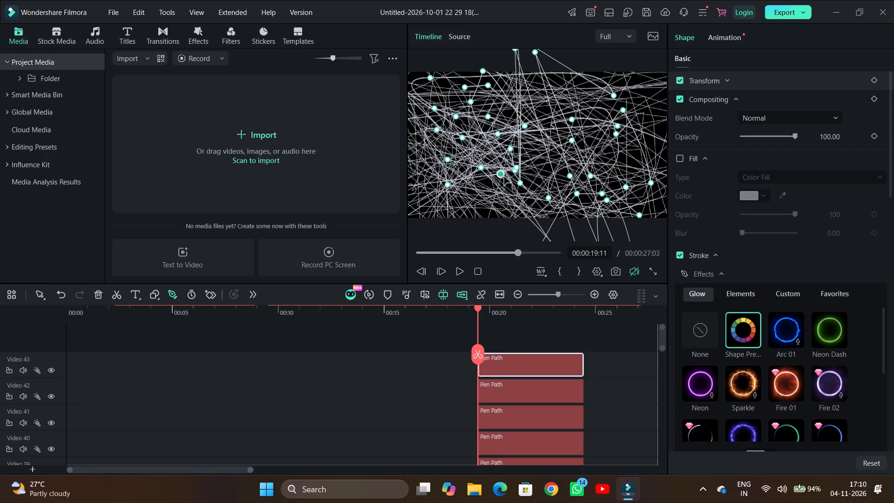
left_click_drag(504, 177, 618, 118)
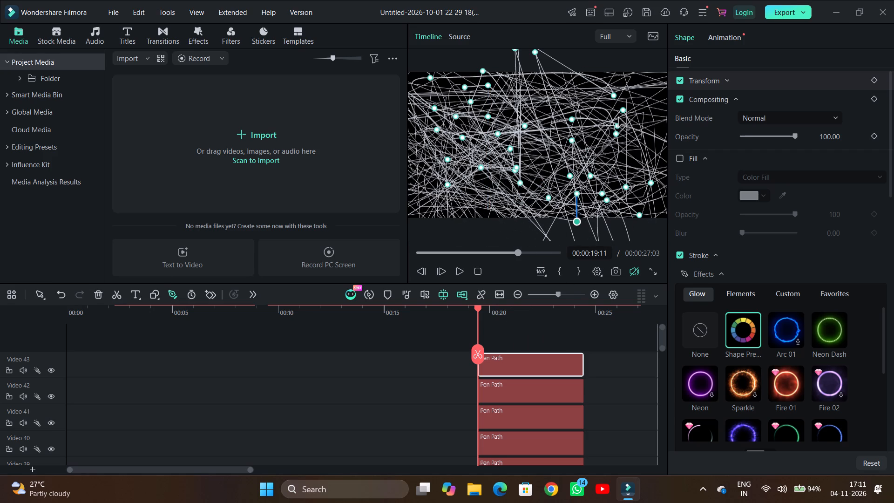
left_click_drag(618, 118, 641, 190)
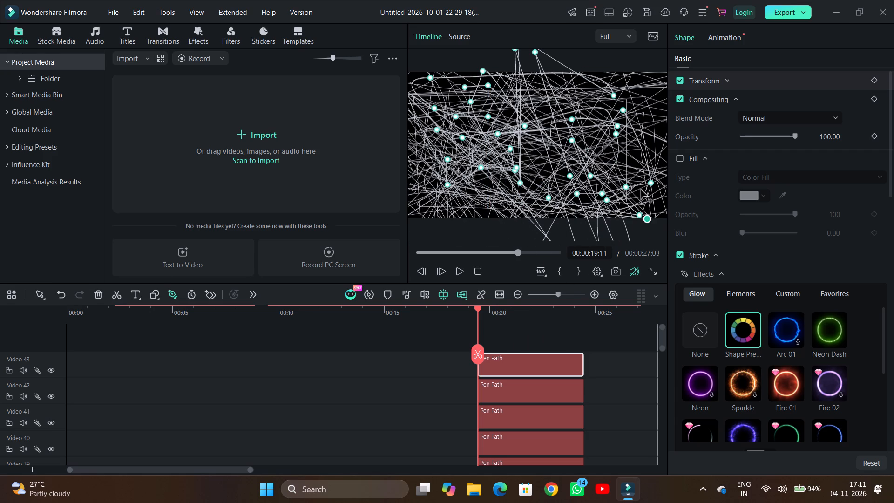
Move the active Pen Path anchor point to the frame's upper-left area and back through the upper half to its centre.
left_click_drag(641, 190, 463, 147)
scroll(607, 139, "left", 4)
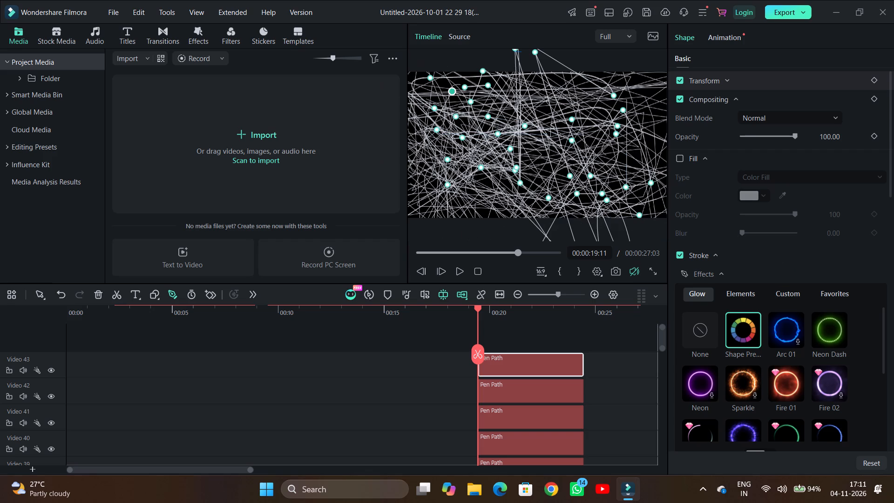
left_click_drag(463, 147, 561, 127)
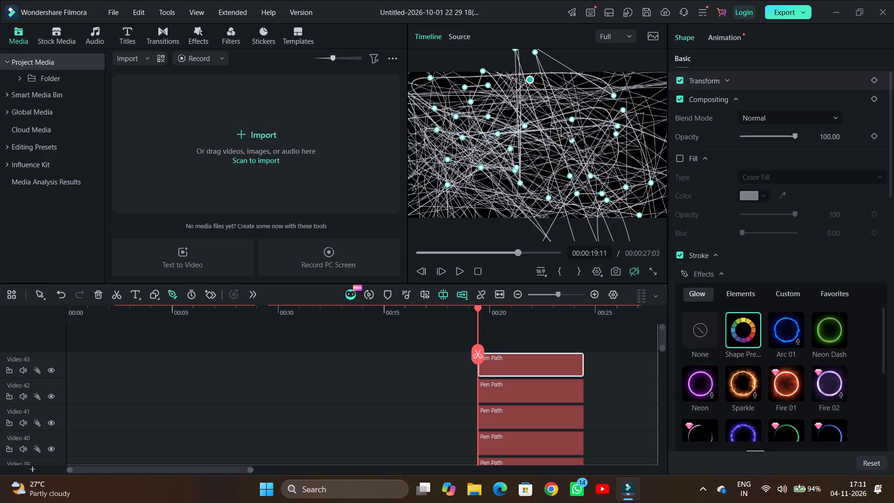
left_click_drag(561, 127, 520, 163)
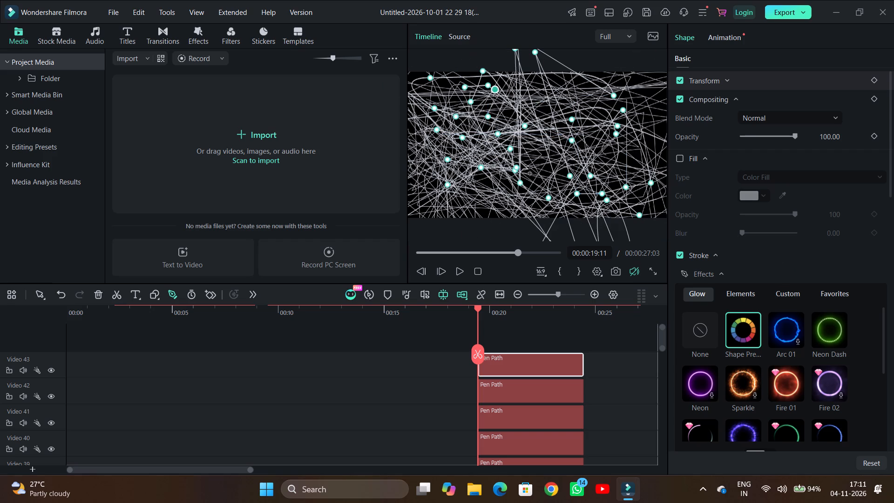
left_click_drag(520, 163, 494, 189)
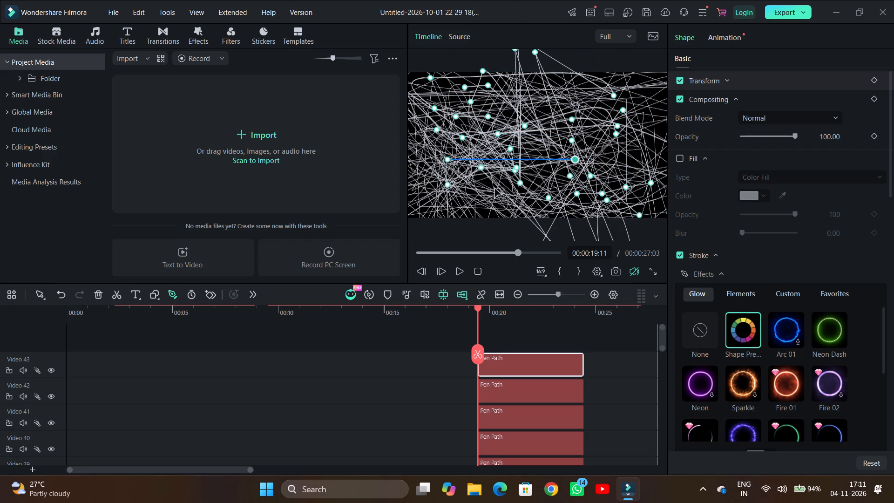
Move the active Pen Path anchor point up and down the frame's right side and out beyond its right edge.
left_click_drag(494, 189, 630, 177)
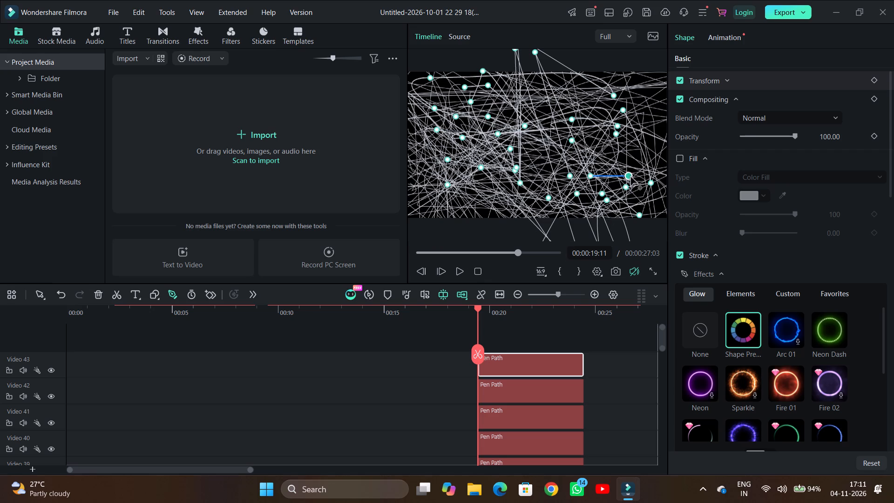
left_click_drag(630, 177, 658, 41)
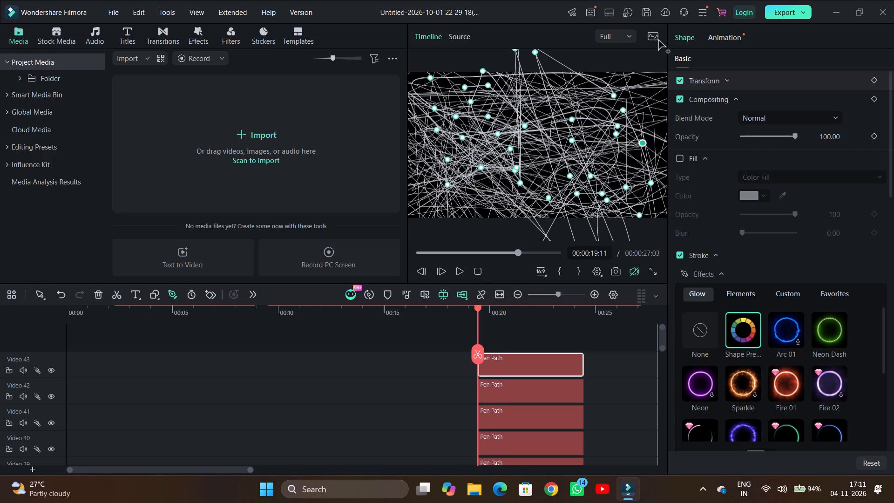
left_click_drag(658, 41, 643, 142)
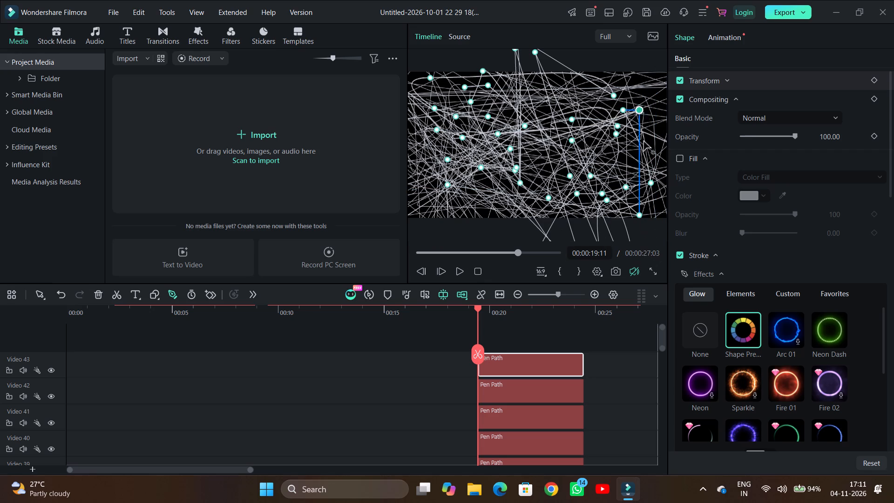
left_click_drag(643, 142, 676, 245)
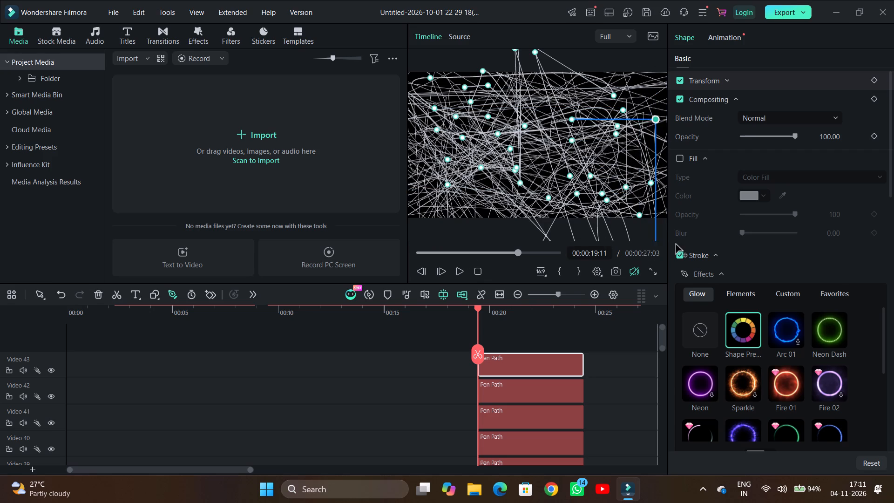
left_click_drag(676, 245, 643, 99)
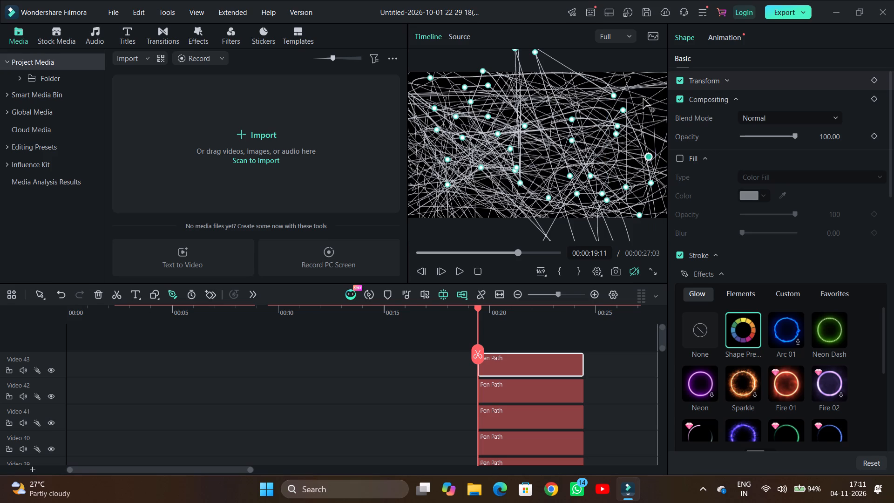
left_click_drag(643, 99, 651, 157)
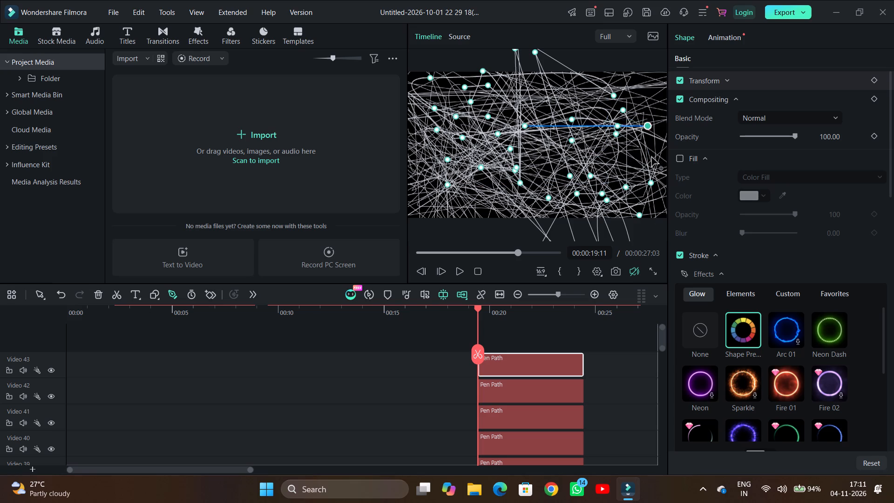
left_click_drag(651, 157, 685, 161)
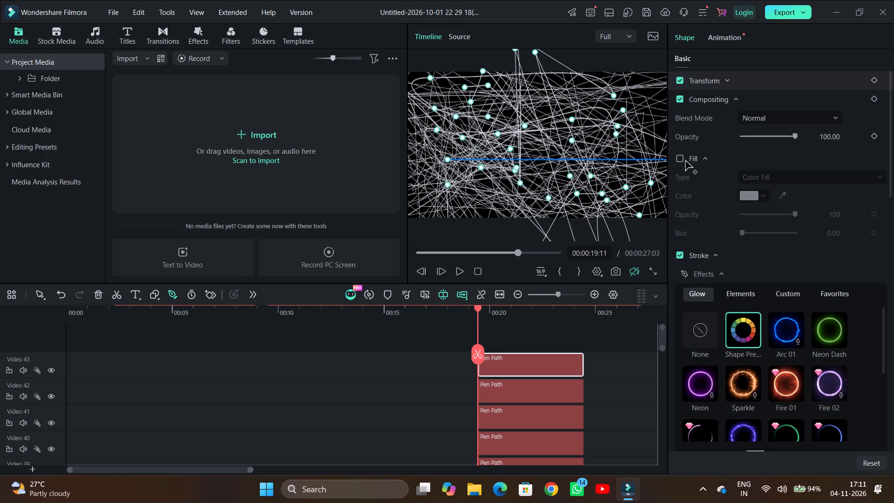
left_click_drag(685, 161, 637, 252)
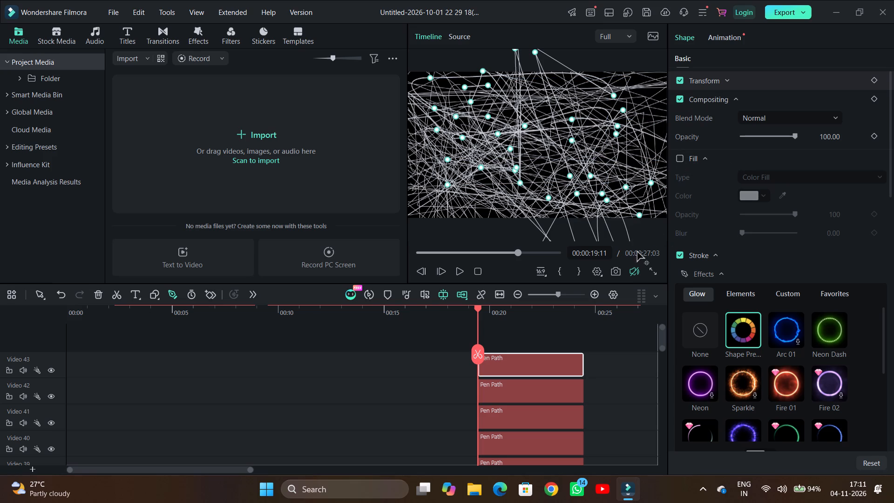
Bring the active Pen Path anchor point back inside the frame and move it around the upper half, right of centre.
left_click_drag(637, 252, 574, 80)
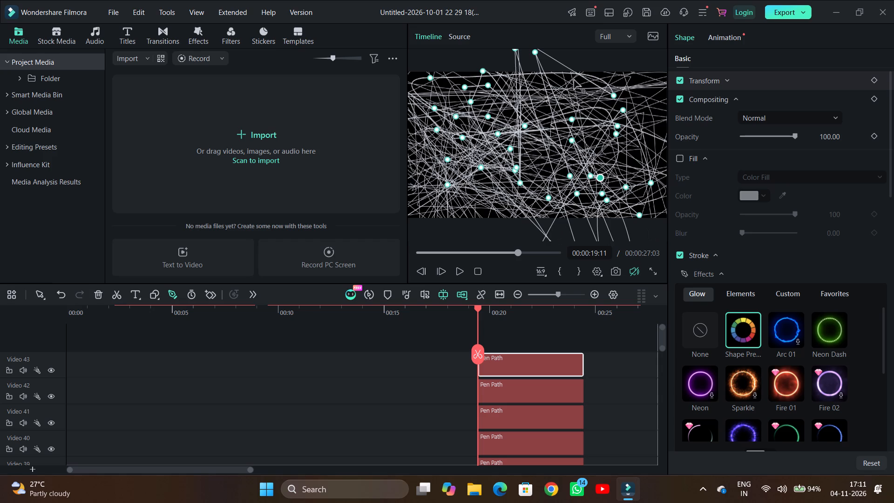
left_click_drag(574, 80, 599, 81)
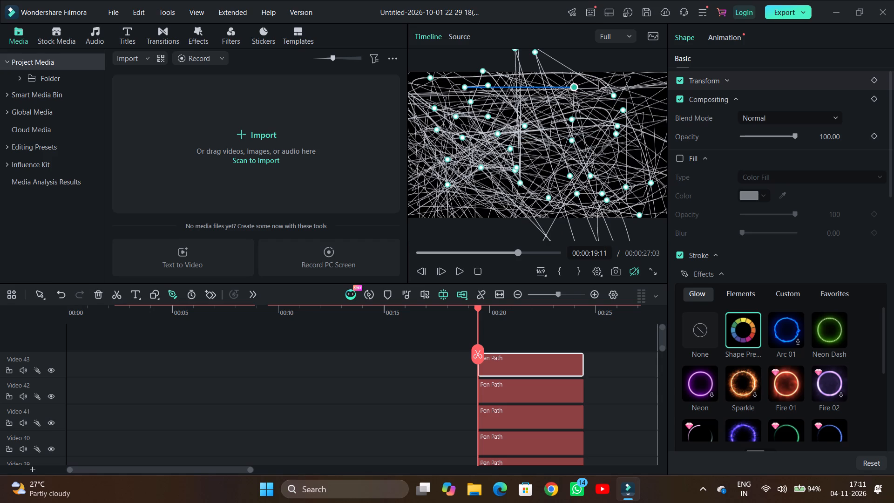
left_click_drag(599, 81, 600, 70)
scroll(575, 103, "down", 1)
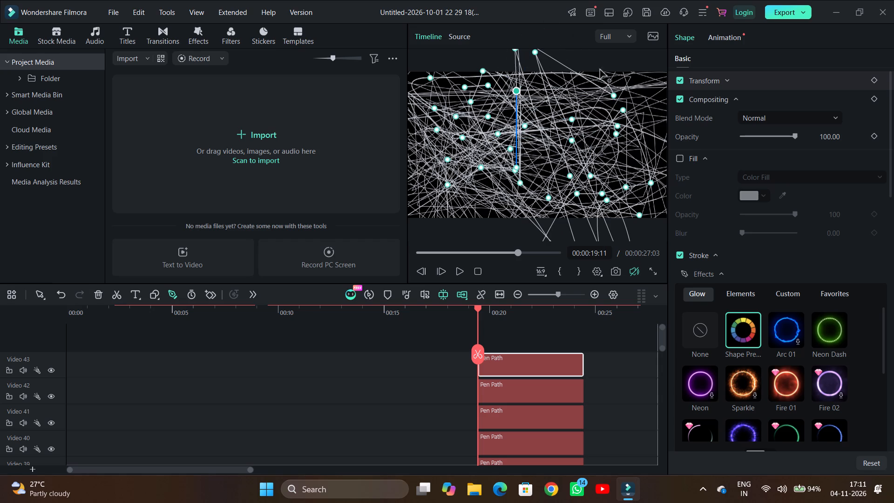
left_click_drag(600, 70, 570, 103)
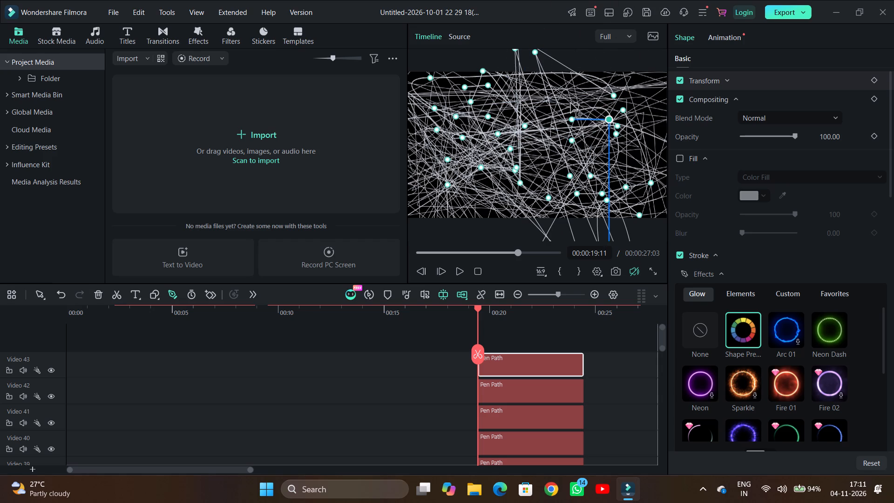
left_click_drag(570, 103, 592, 92)
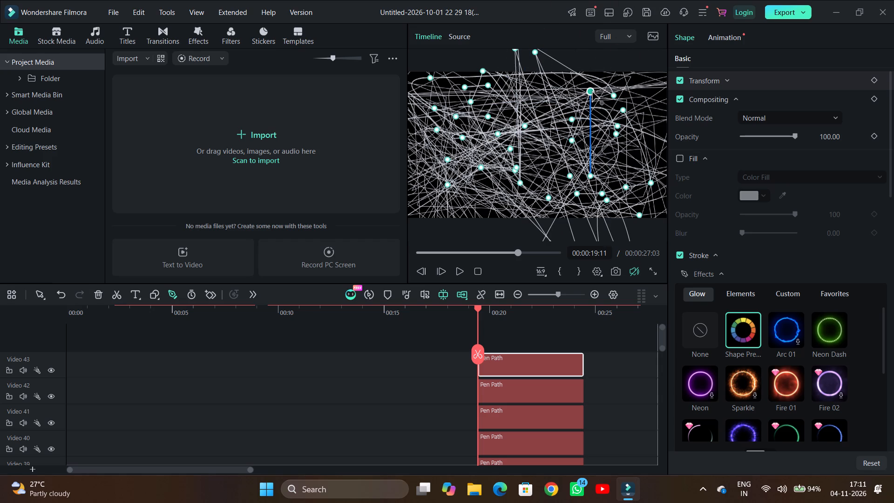
left_click_drag(592, 92, 593, 92)
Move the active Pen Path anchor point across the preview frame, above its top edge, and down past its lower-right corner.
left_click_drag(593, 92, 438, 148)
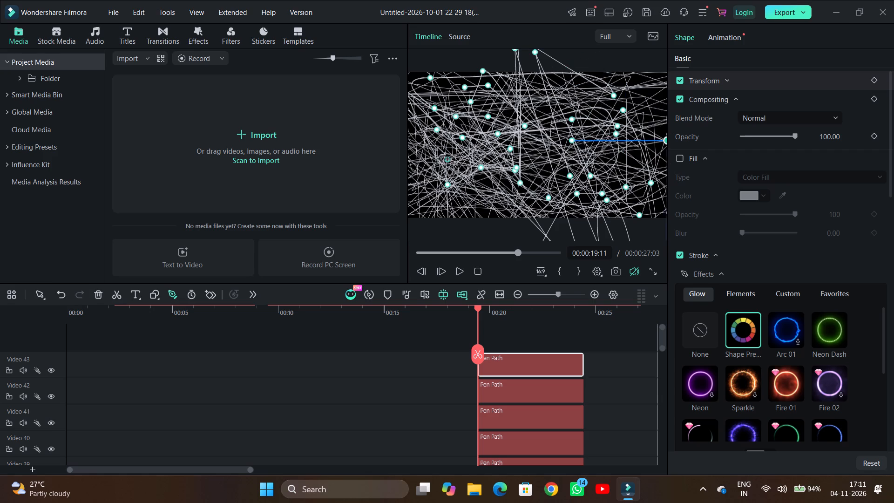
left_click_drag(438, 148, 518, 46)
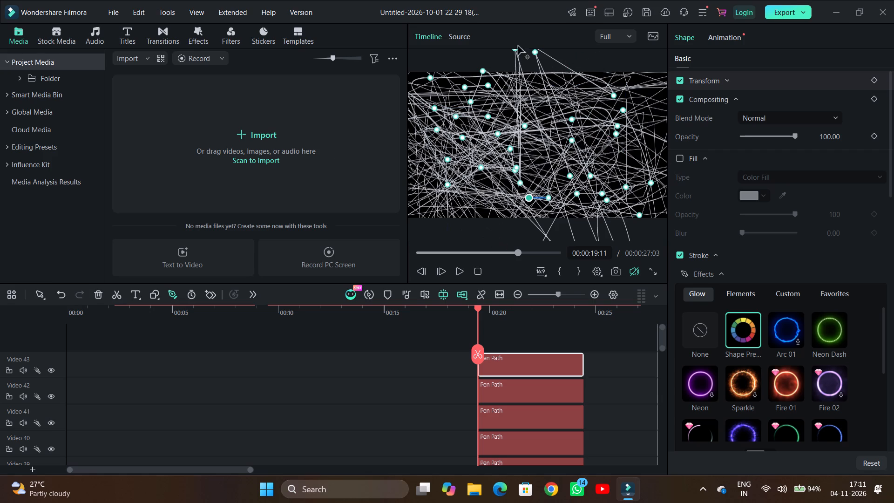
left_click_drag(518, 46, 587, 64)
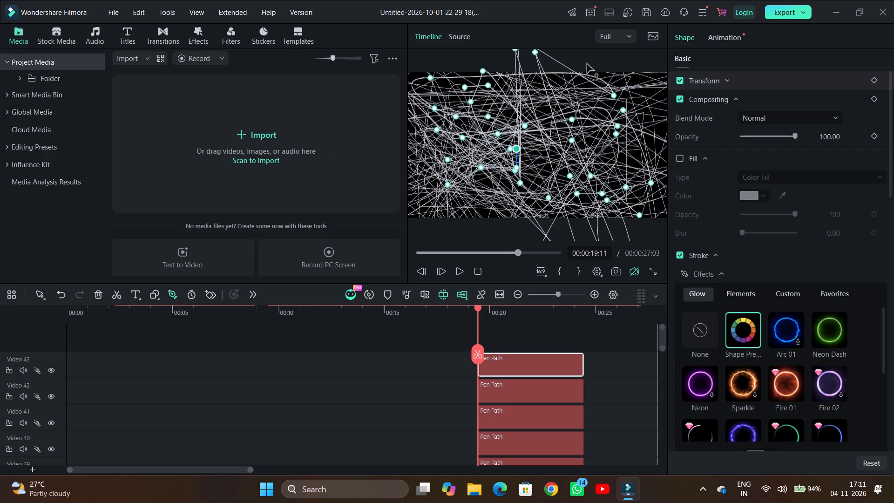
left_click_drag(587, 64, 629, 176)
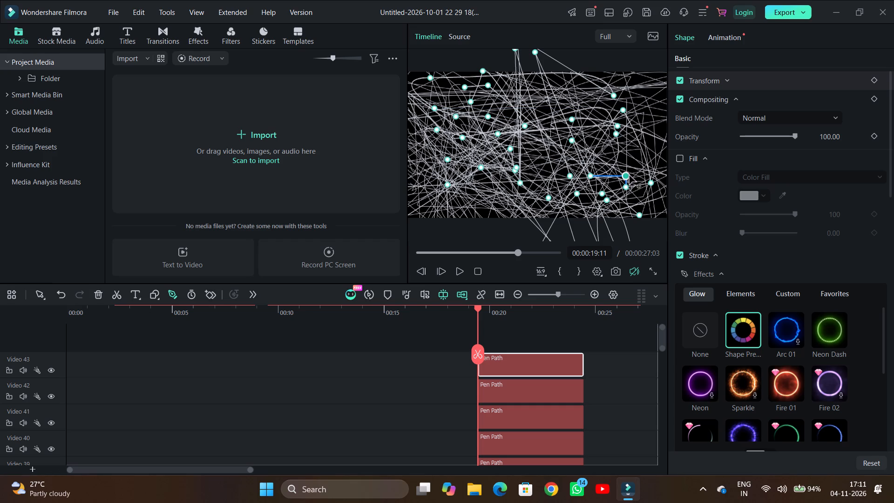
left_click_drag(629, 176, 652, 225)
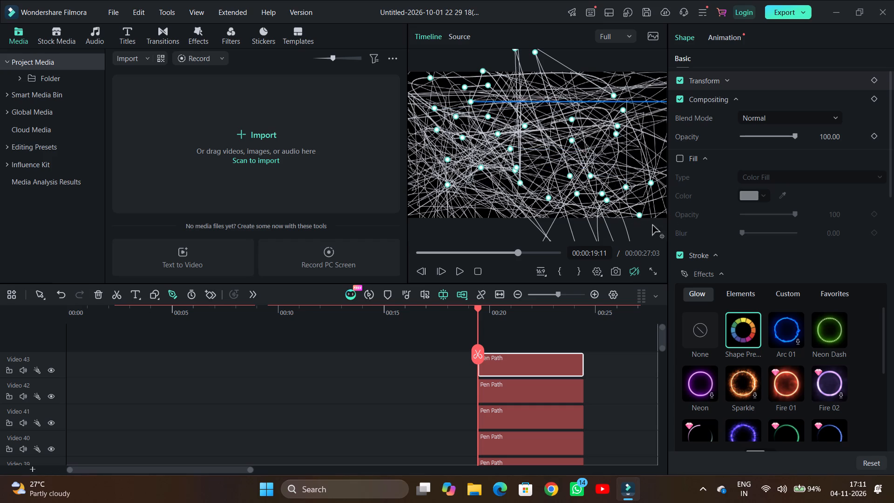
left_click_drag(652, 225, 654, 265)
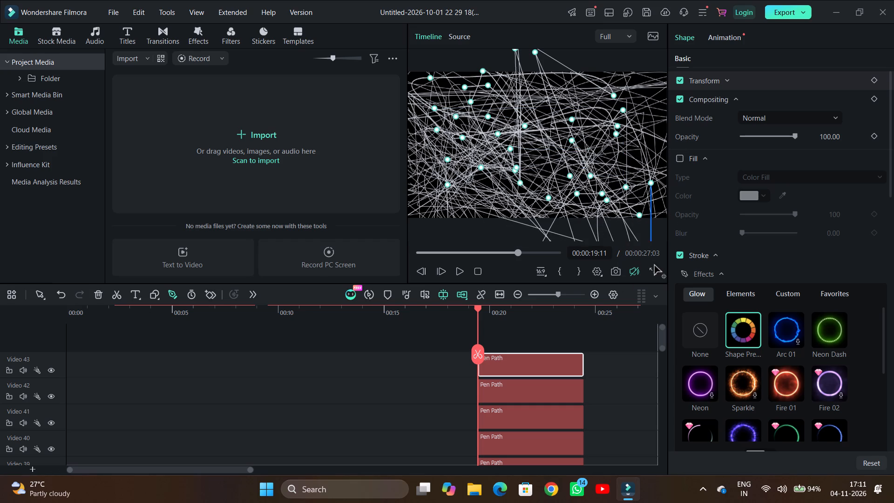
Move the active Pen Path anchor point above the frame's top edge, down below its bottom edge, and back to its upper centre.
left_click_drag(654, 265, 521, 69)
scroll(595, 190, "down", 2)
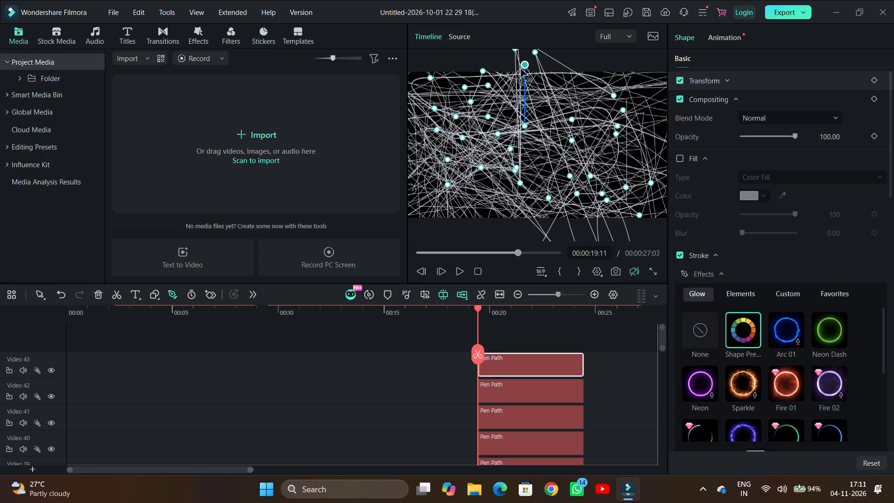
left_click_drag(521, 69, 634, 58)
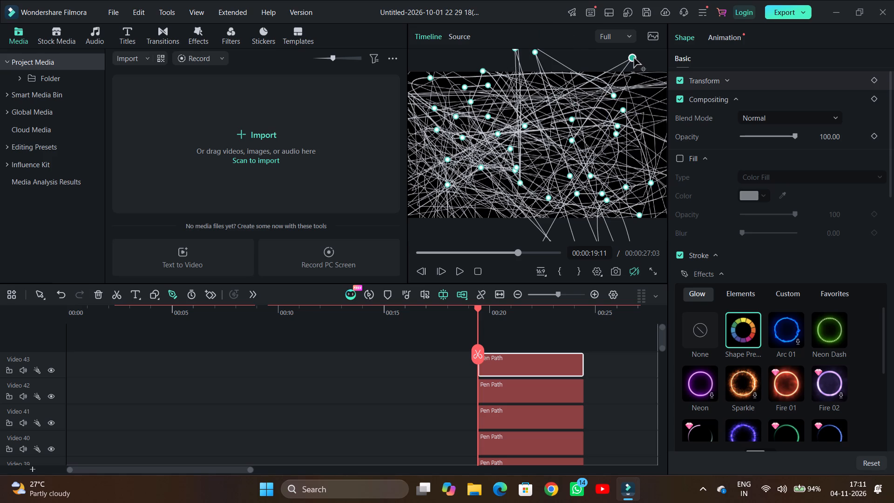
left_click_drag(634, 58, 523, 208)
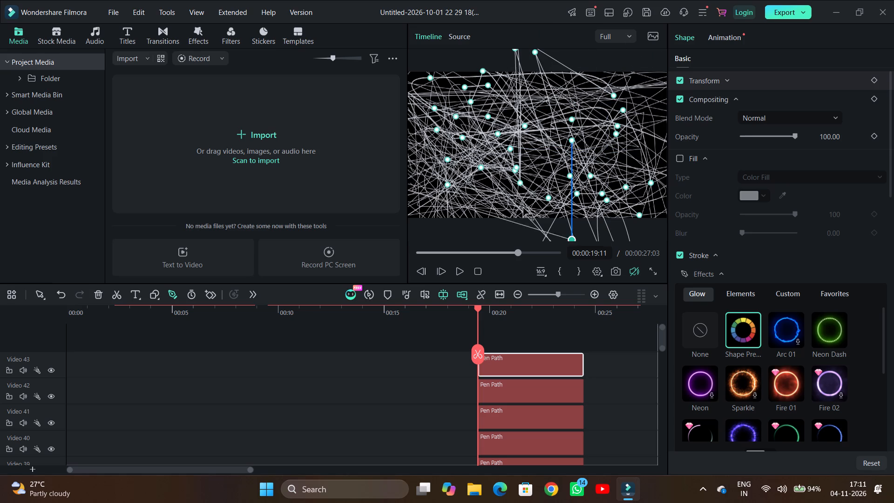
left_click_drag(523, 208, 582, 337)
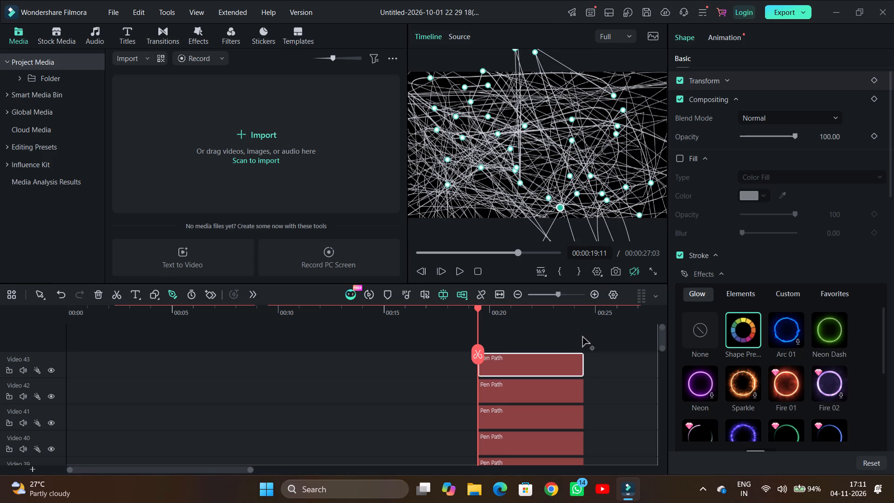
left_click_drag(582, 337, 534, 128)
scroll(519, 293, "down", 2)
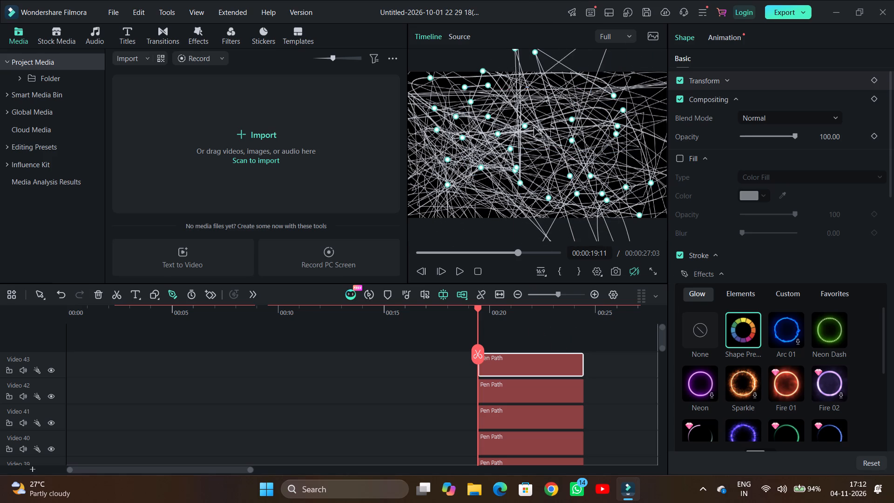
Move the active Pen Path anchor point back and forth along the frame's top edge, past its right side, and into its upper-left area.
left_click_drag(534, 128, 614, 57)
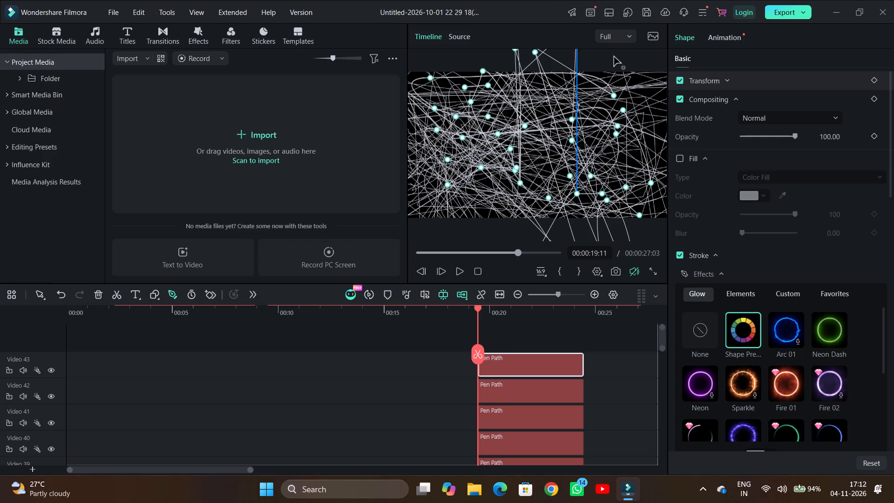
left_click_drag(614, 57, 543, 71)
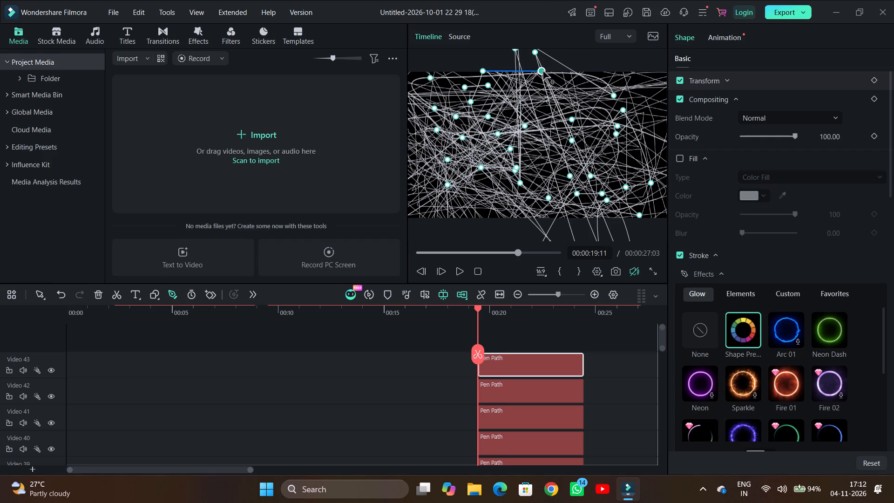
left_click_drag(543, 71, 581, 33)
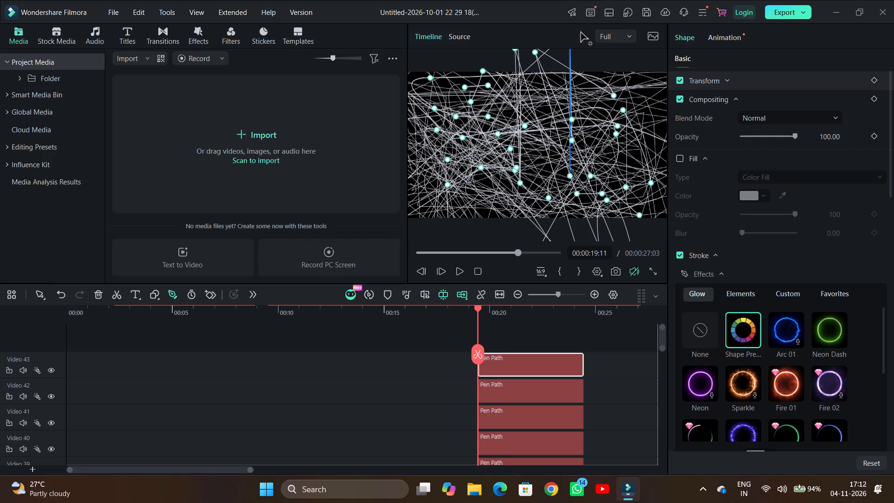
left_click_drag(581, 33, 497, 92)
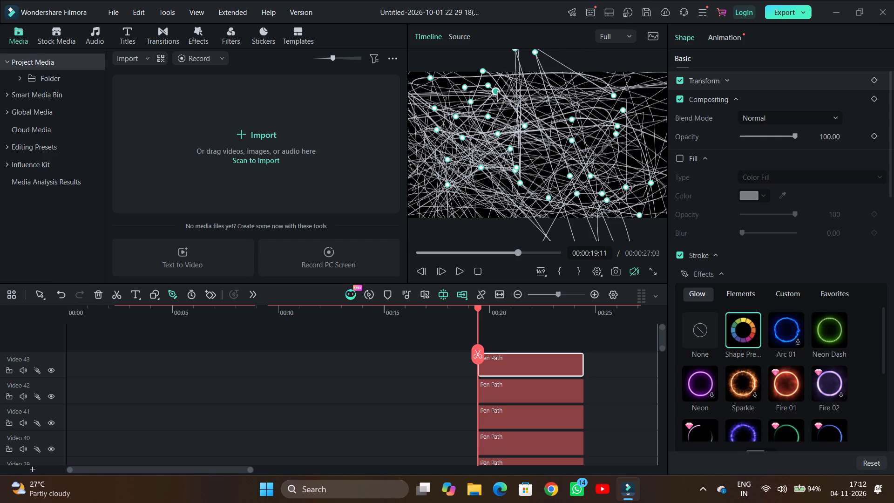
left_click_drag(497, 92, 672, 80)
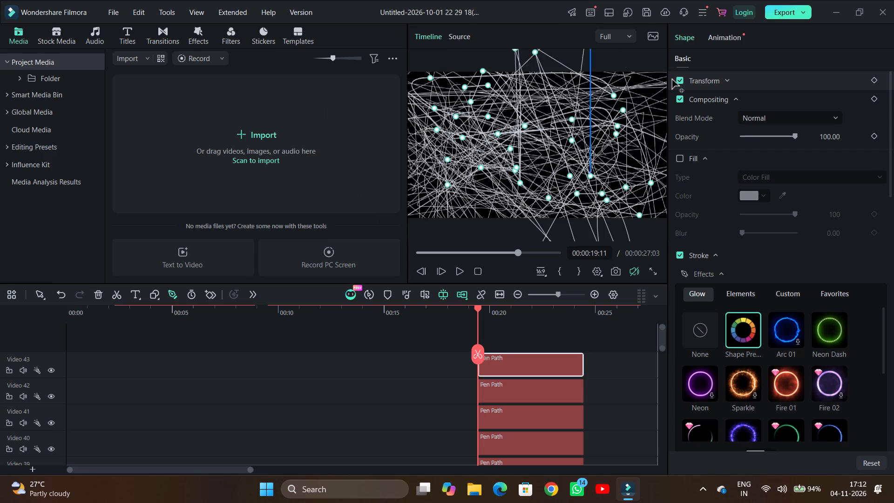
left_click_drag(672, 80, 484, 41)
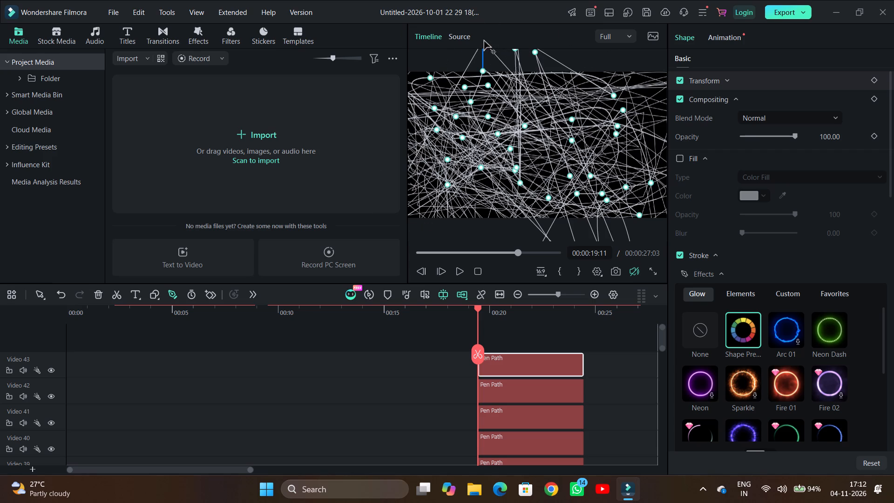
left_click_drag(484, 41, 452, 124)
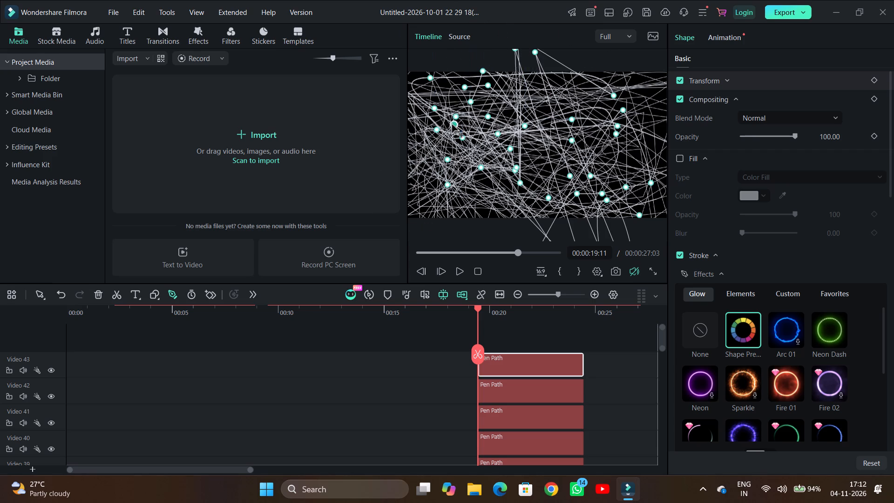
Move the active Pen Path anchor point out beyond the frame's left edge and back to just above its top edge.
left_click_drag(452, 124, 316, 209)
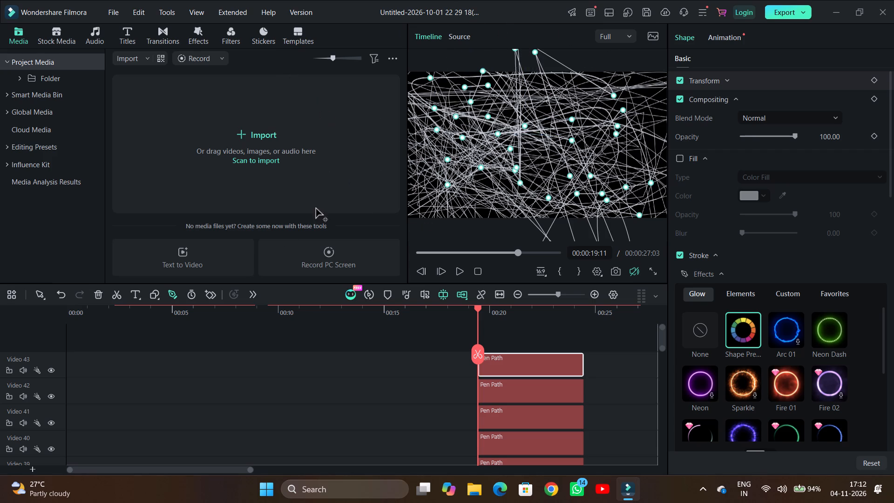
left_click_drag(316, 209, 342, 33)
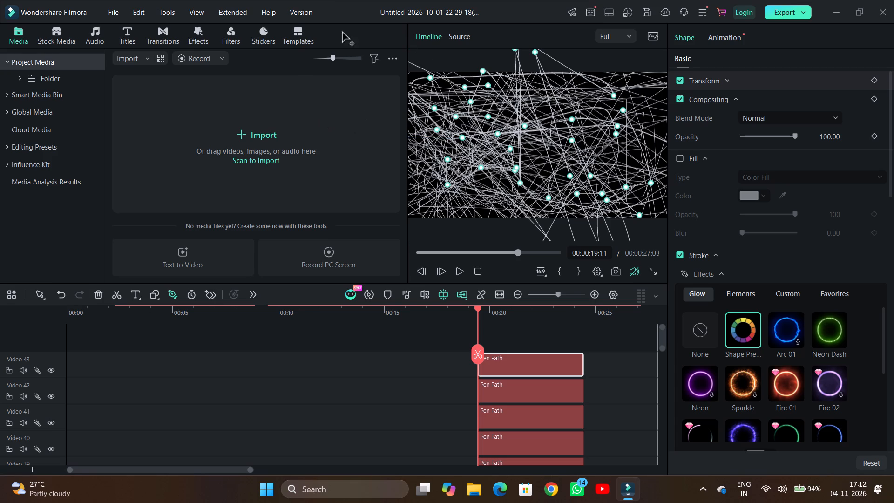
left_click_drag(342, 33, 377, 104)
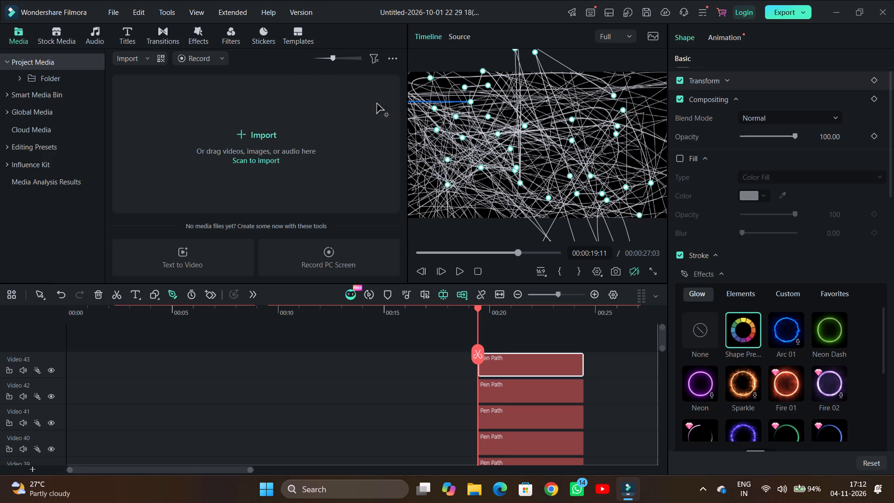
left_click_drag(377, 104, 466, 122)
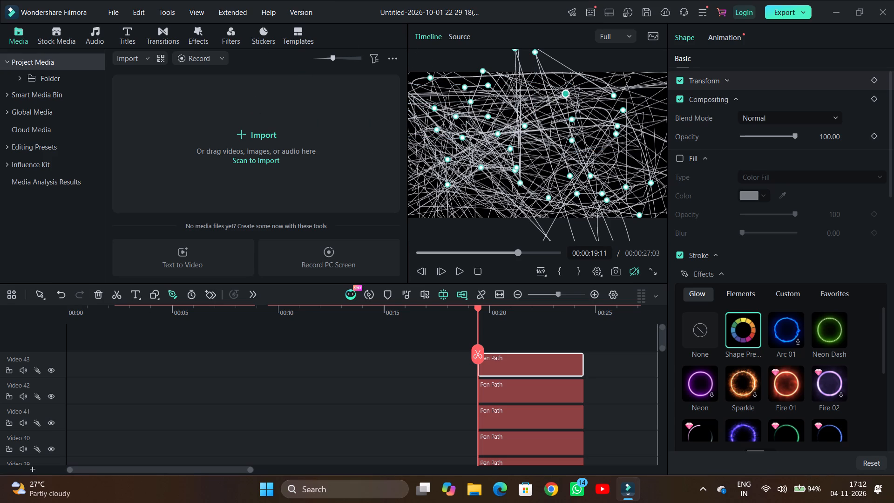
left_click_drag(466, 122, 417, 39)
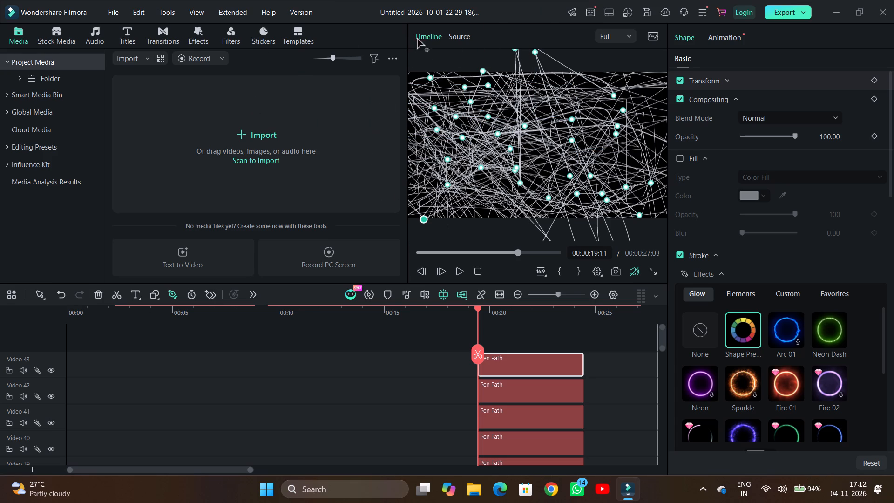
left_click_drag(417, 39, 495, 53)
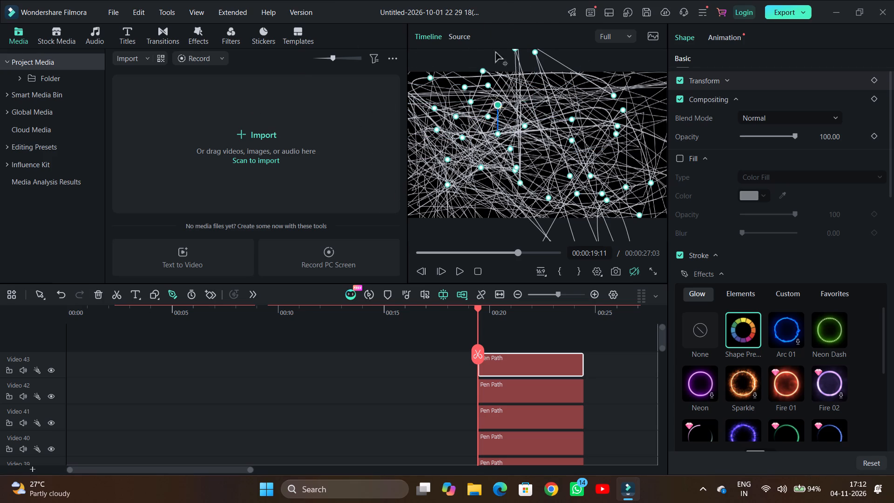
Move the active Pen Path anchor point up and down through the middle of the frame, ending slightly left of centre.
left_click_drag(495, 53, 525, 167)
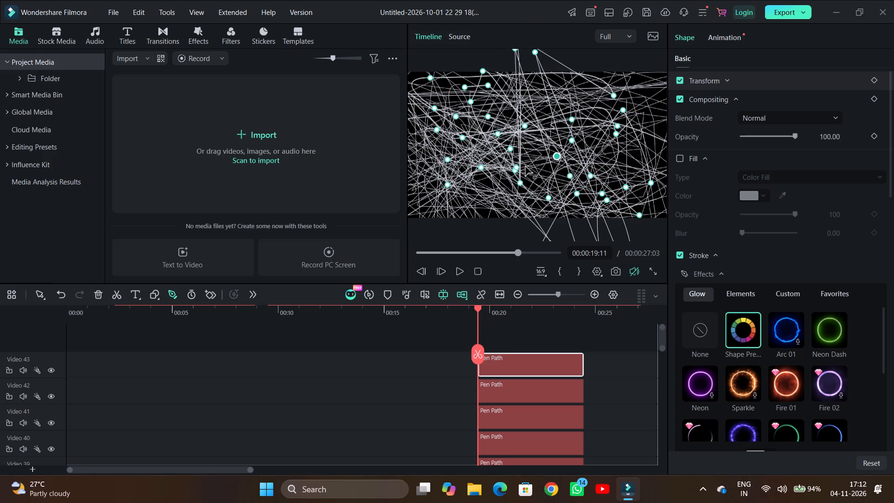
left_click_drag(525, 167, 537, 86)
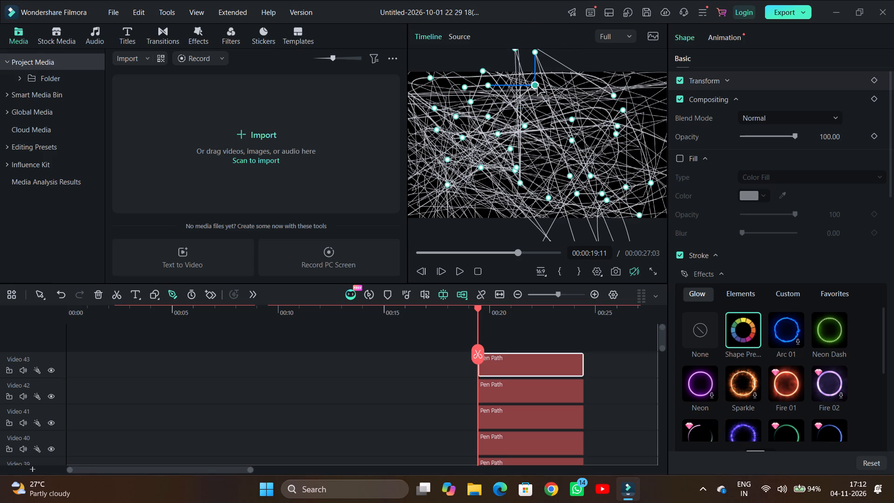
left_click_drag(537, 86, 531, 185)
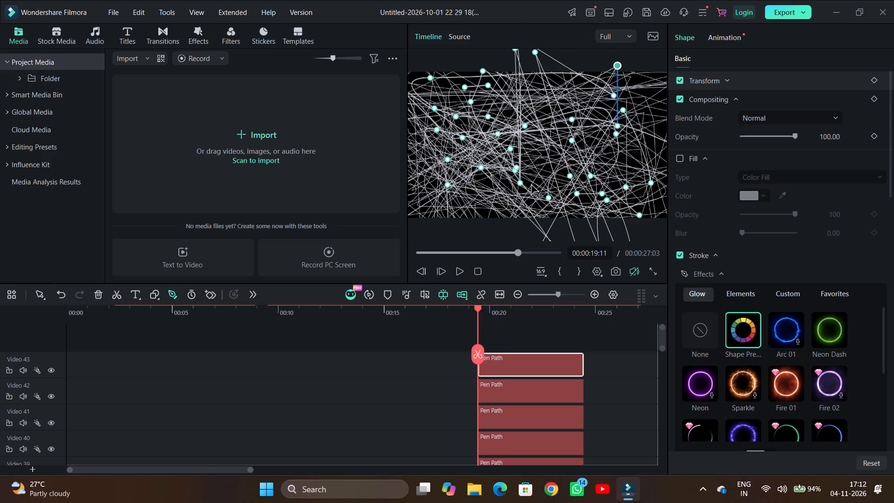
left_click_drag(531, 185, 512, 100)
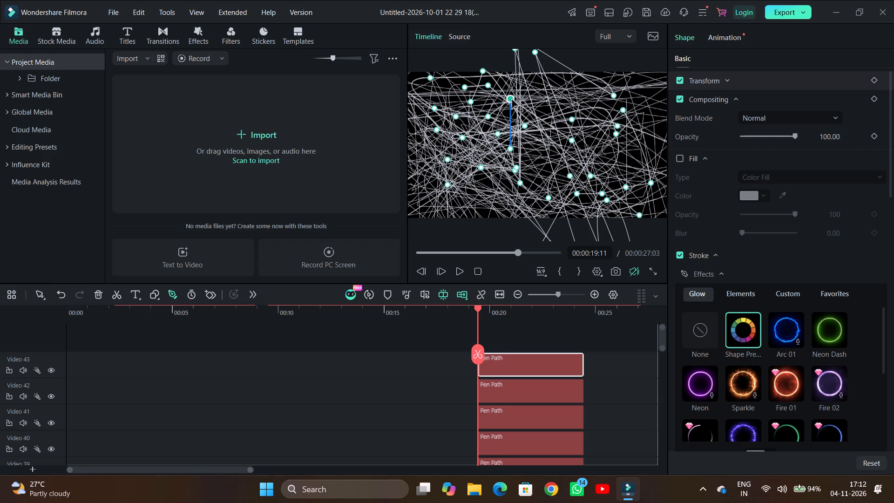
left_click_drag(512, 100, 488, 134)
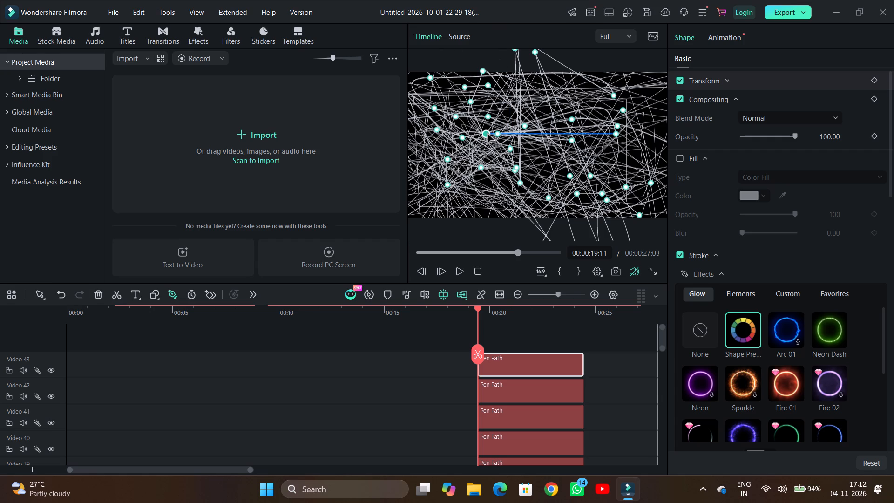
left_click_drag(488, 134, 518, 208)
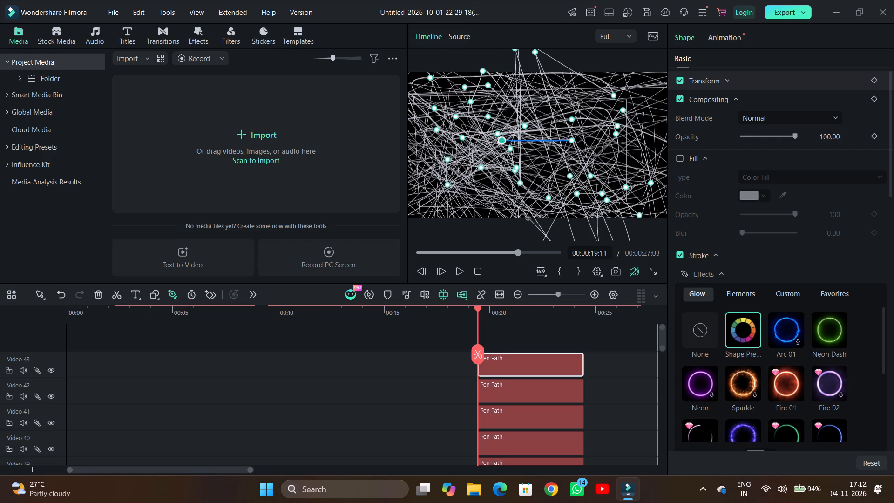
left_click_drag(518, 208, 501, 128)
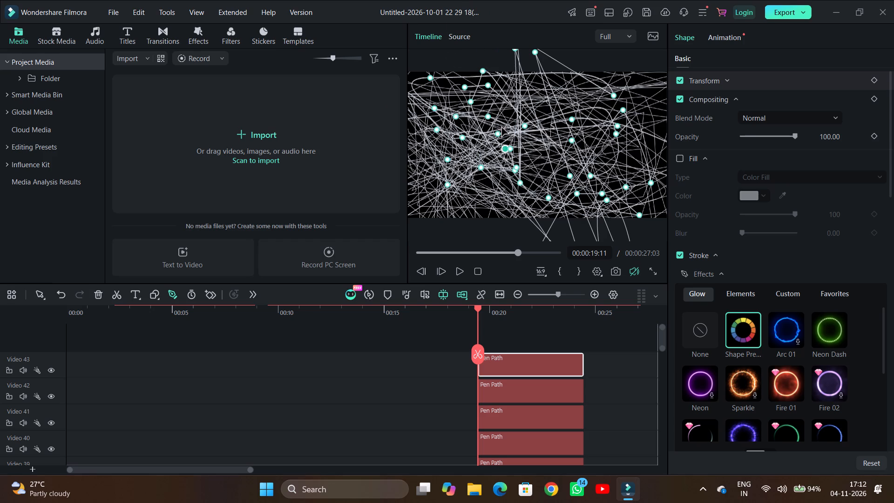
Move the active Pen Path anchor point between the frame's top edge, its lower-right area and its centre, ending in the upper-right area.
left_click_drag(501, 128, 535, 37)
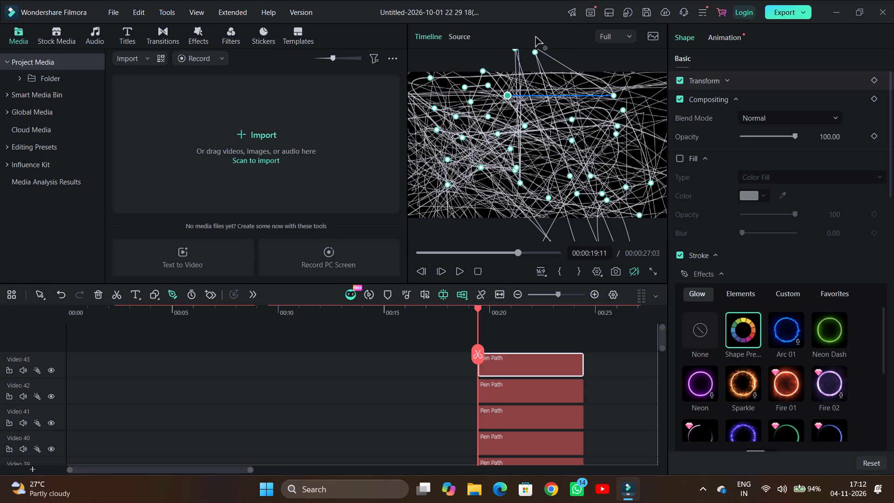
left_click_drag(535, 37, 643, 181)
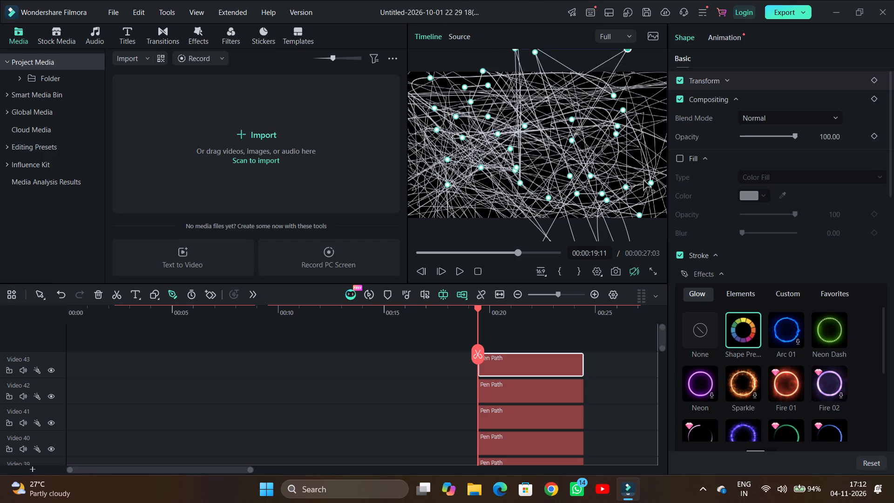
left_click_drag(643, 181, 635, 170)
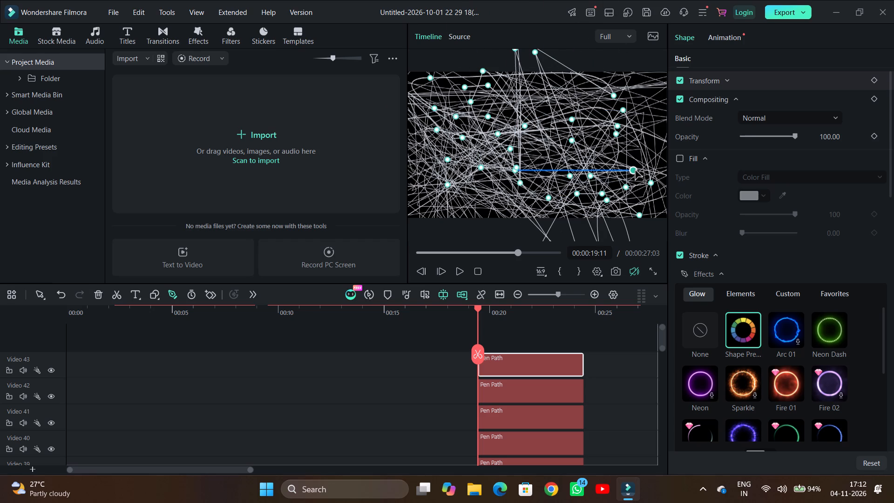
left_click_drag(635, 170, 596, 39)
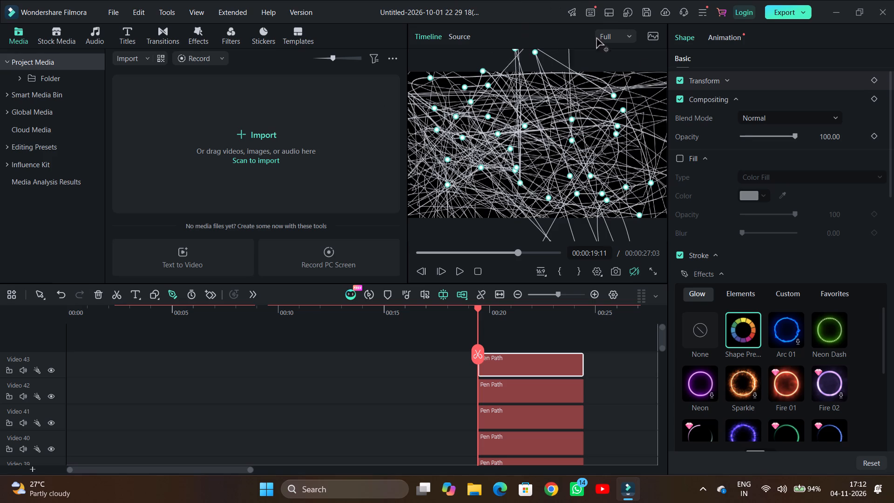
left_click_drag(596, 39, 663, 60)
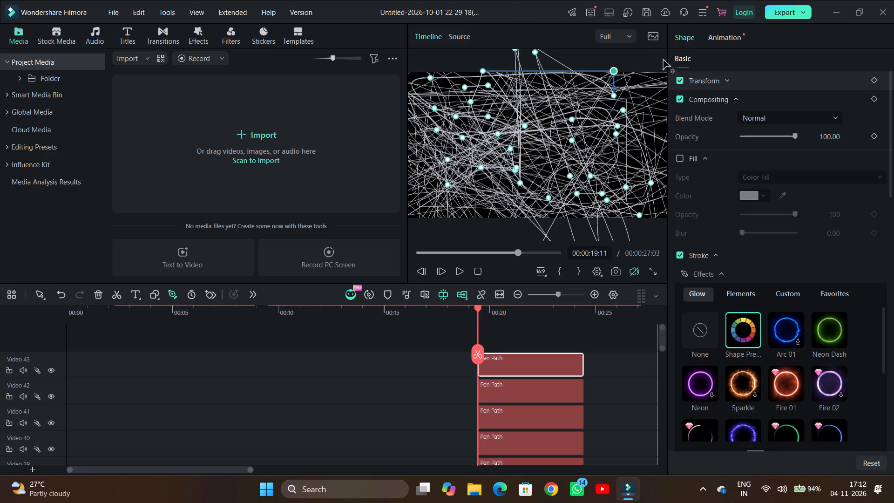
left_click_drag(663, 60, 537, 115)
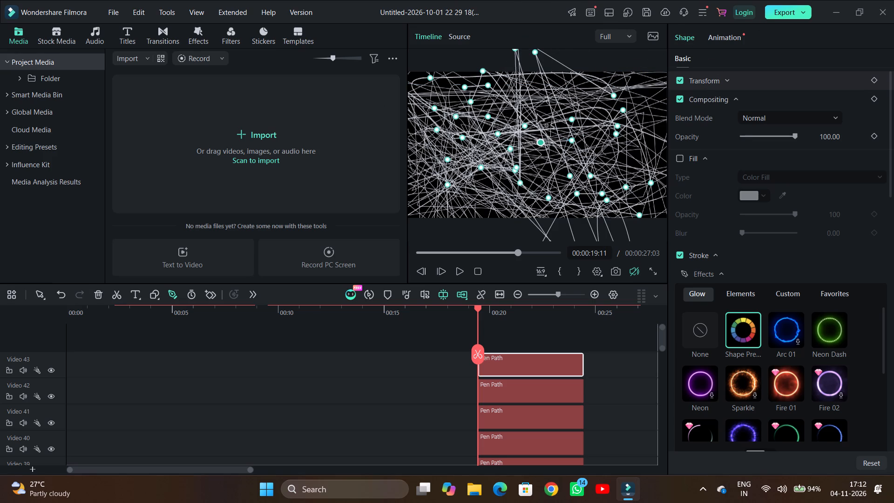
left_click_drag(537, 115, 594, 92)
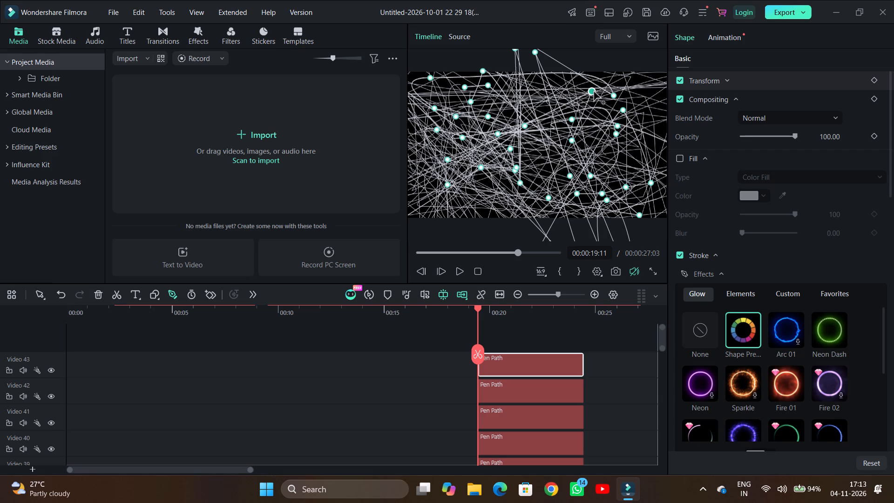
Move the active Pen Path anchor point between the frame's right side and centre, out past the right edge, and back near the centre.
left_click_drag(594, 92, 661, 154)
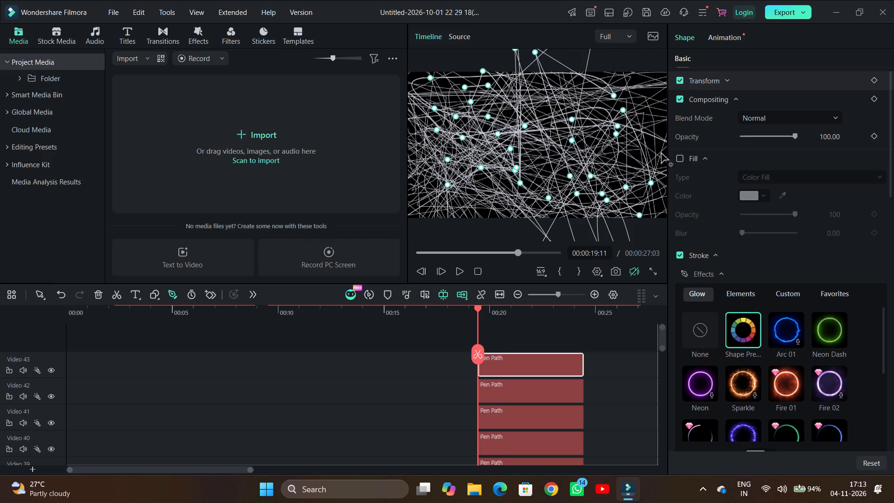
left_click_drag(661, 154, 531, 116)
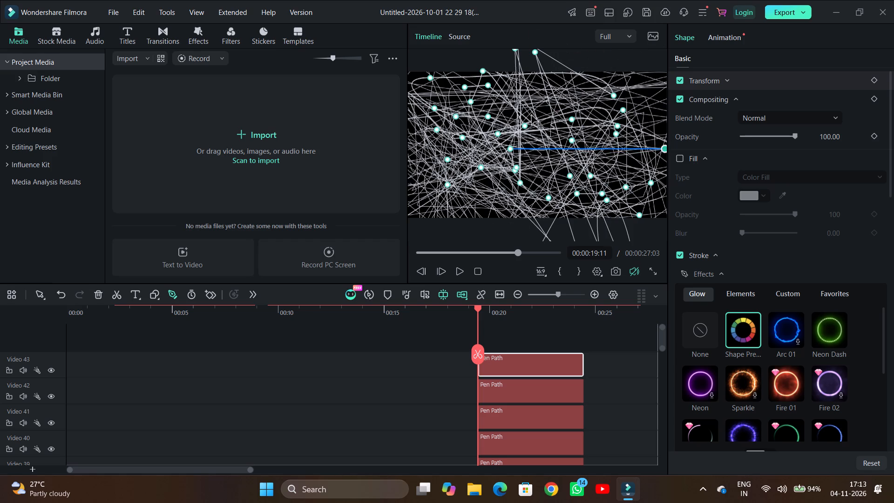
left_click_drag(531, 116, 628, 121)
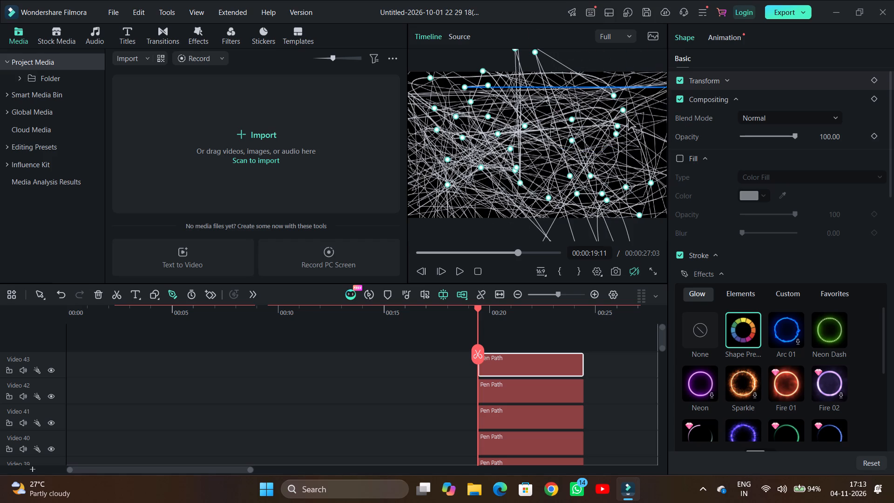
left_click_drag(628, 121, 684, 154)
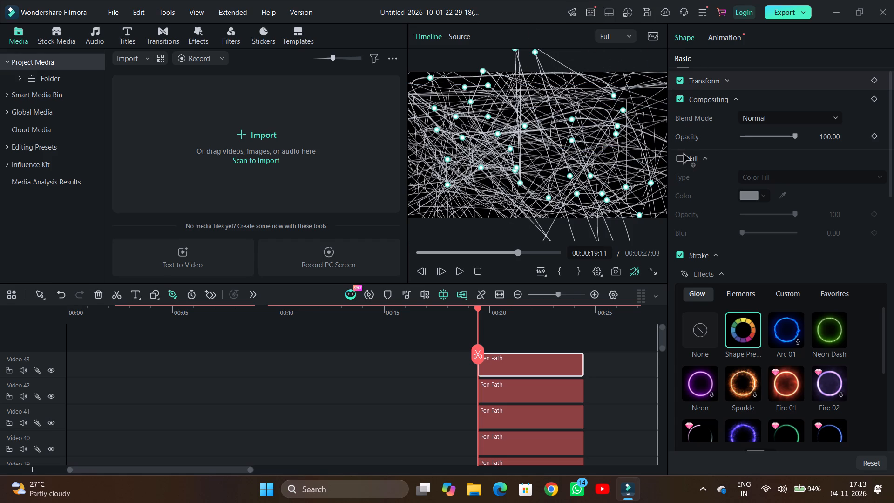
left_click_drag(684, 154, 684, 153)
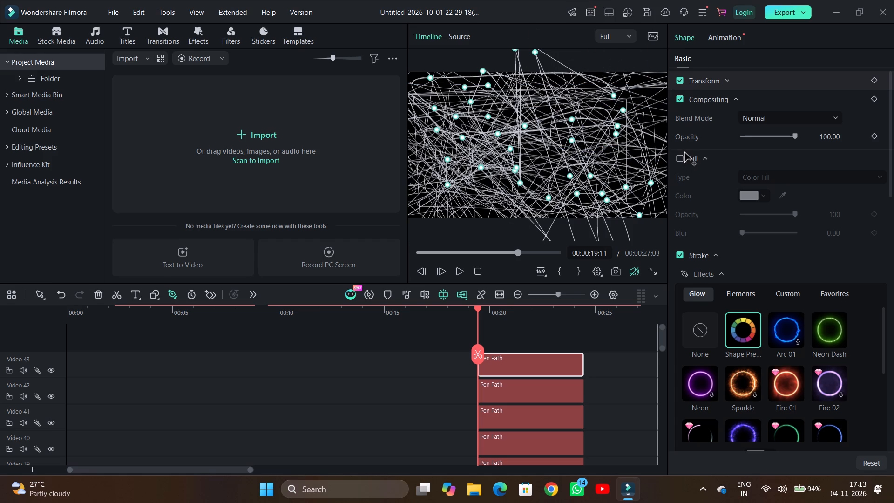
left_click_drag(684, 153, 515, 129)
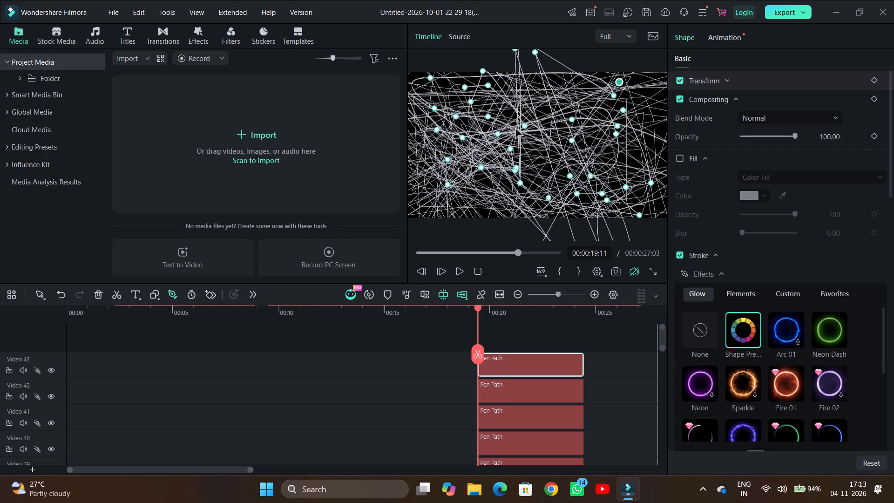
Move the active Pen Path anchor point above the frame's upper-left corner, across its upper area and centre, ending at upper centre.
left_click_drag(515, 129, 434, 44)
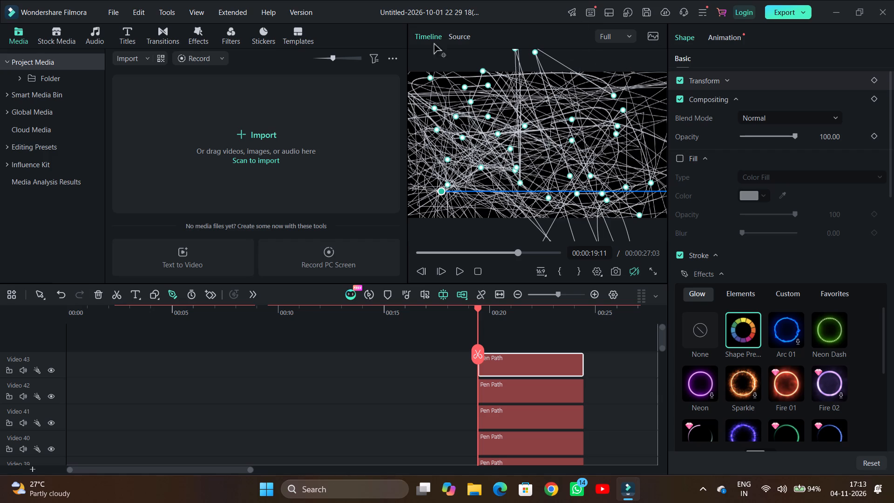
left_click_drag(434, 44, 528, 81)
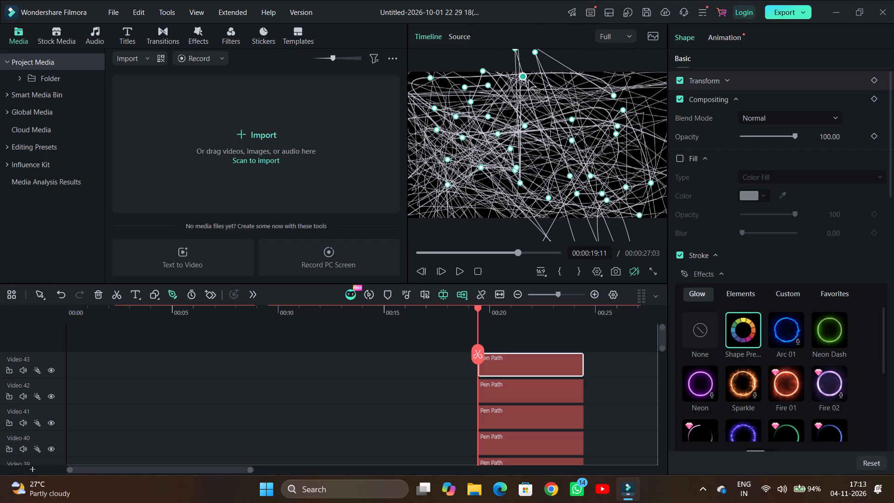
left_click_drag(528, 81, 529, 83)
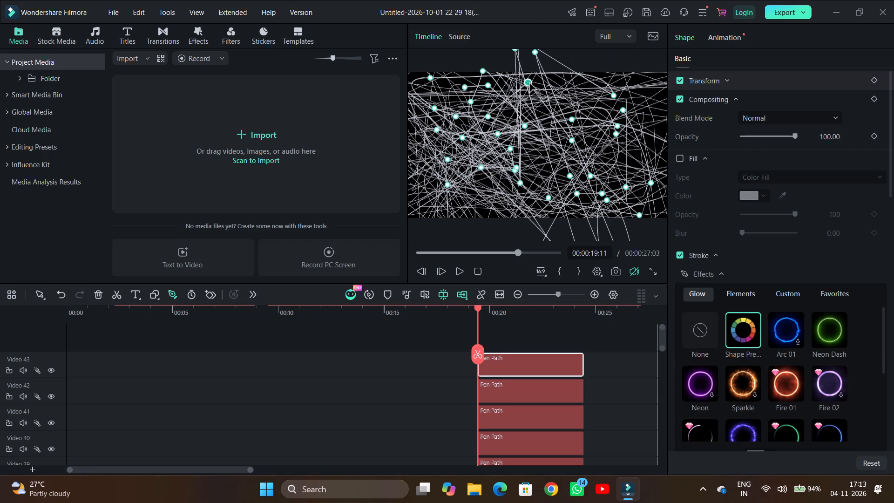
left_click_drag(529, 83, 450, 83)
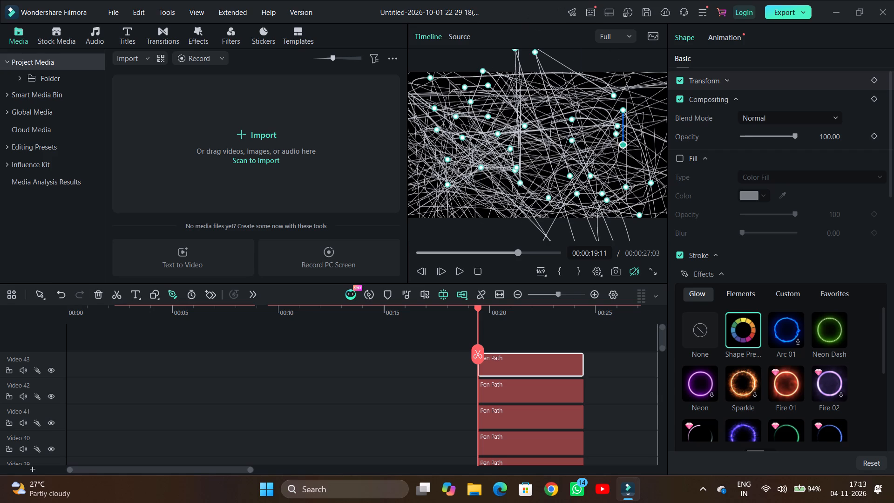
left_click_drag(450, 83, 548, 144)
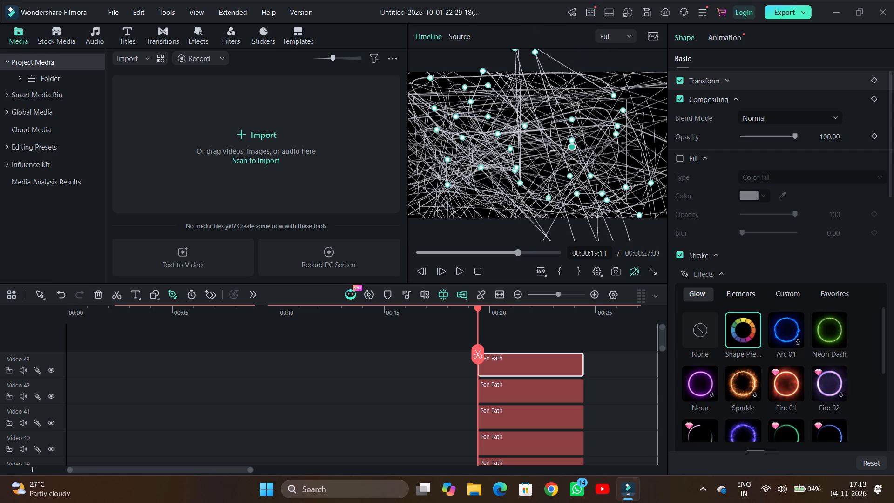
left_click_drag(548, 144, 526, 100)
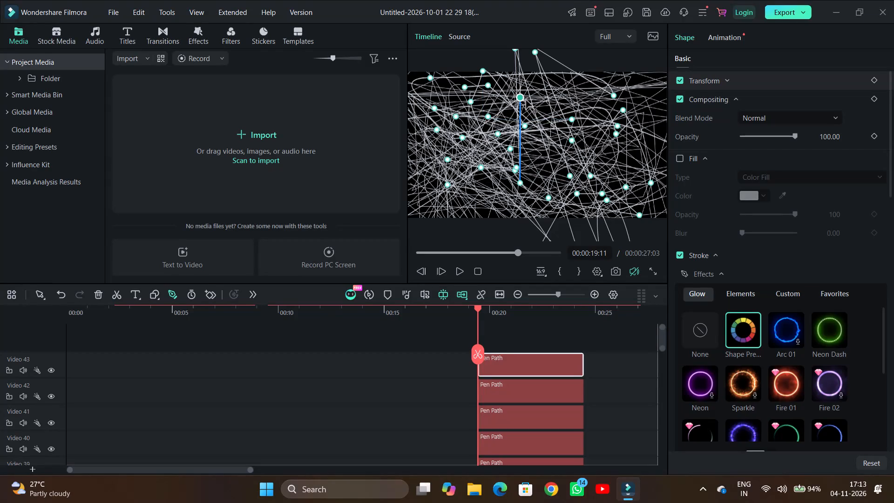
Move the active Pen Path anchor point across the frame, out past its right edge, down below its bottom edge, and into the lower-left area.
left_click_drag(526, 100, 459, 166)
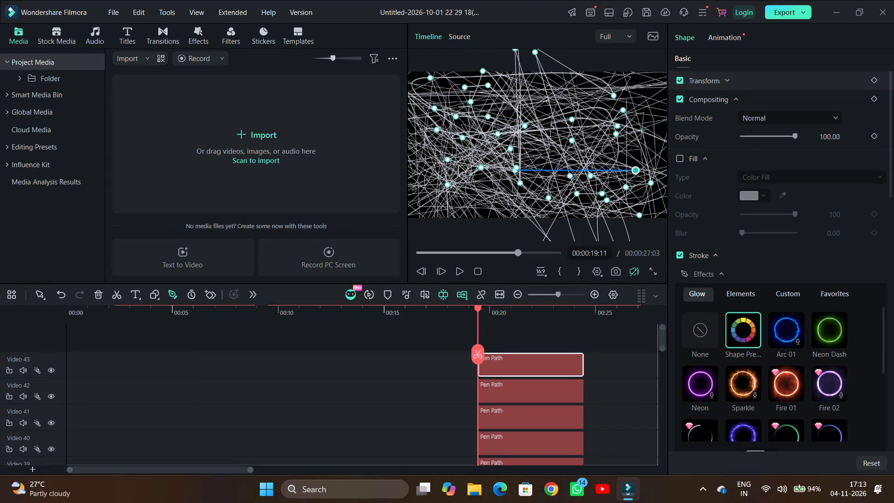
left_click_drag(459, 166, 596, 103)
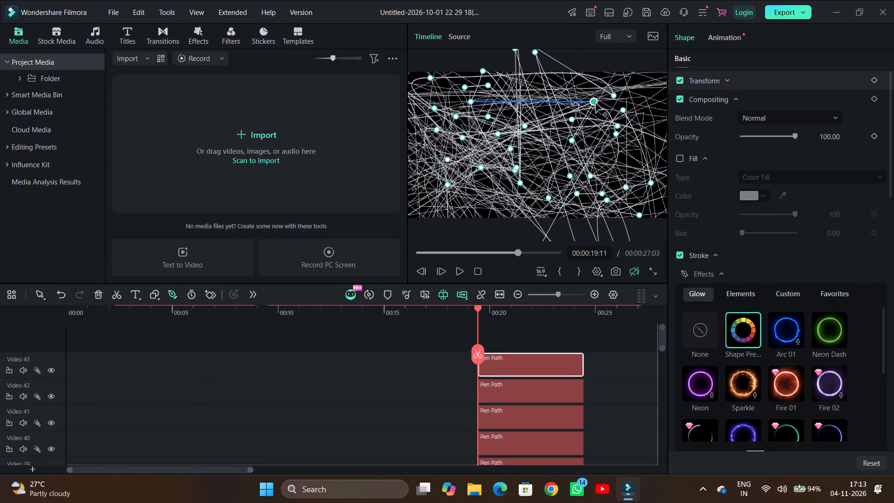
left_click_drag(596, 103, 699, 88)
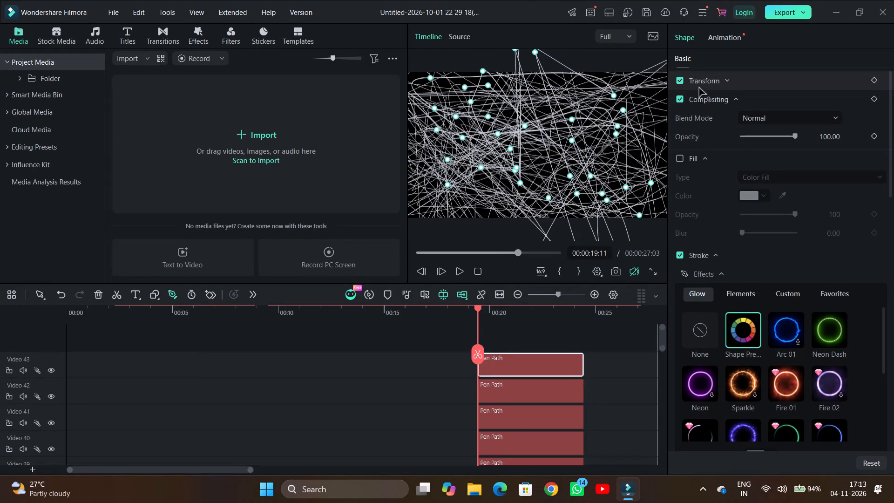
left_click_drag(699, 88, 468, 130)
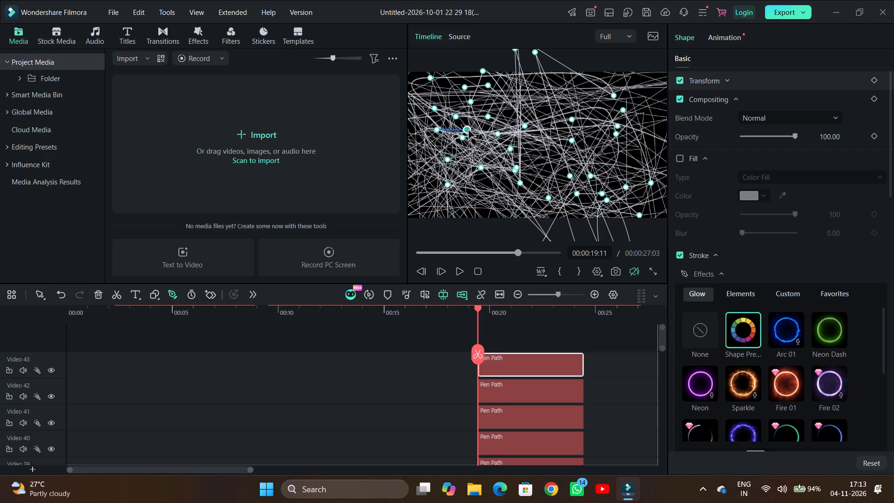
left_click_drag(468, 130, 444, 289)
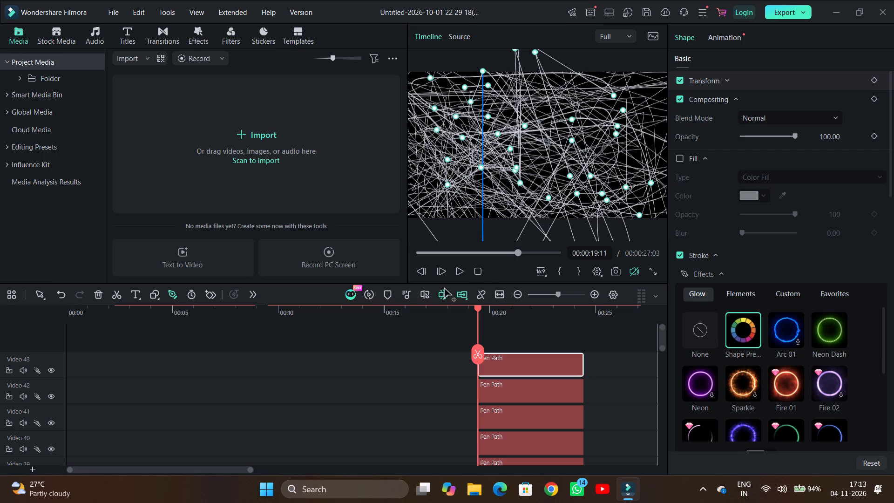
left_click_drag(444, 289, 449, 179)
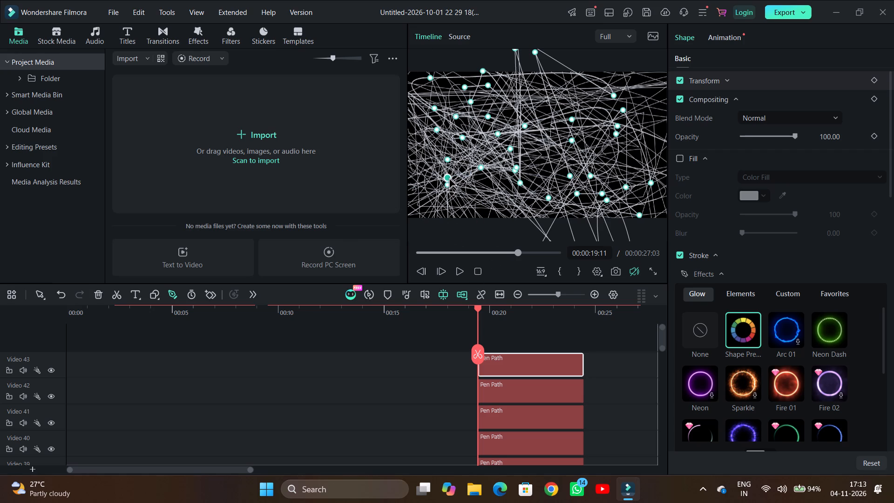
Move the active Pen Path anchor point through the frame's lower-right area and centre to its upper part, slightly left of centre.
left_click_drag(449, 179, 441, 152)
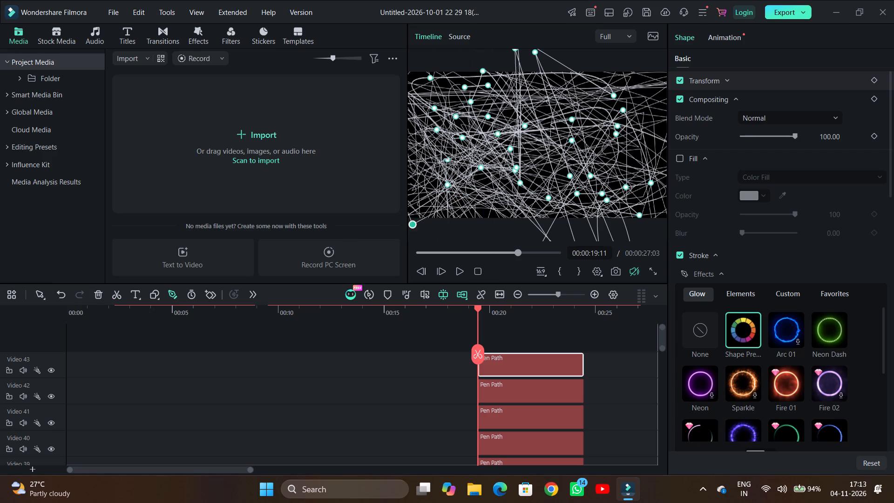
left_click_drag(441, 152, 613, 189)
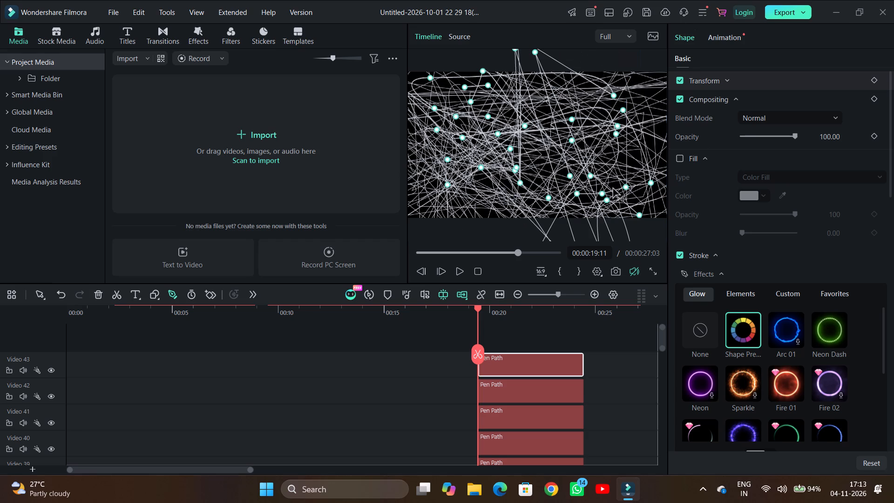
left_click_drag(613, 189, 508, 162)
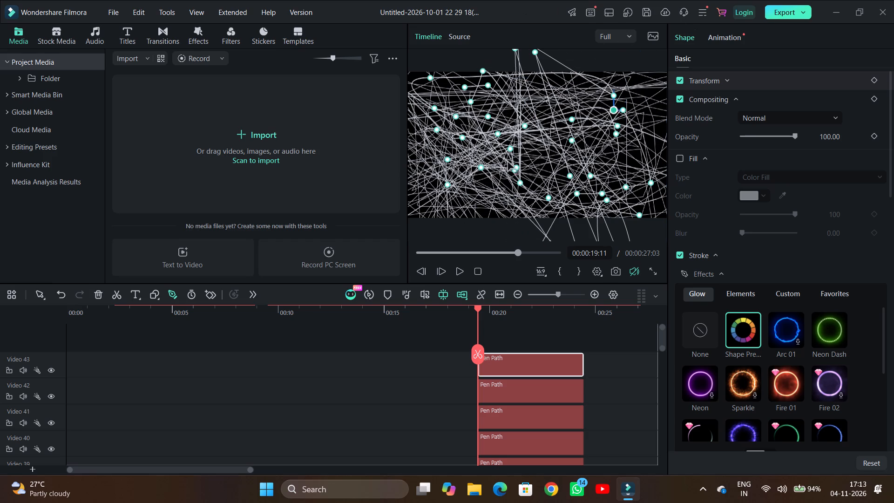
left_click_drag(508, 162, 536, 120)
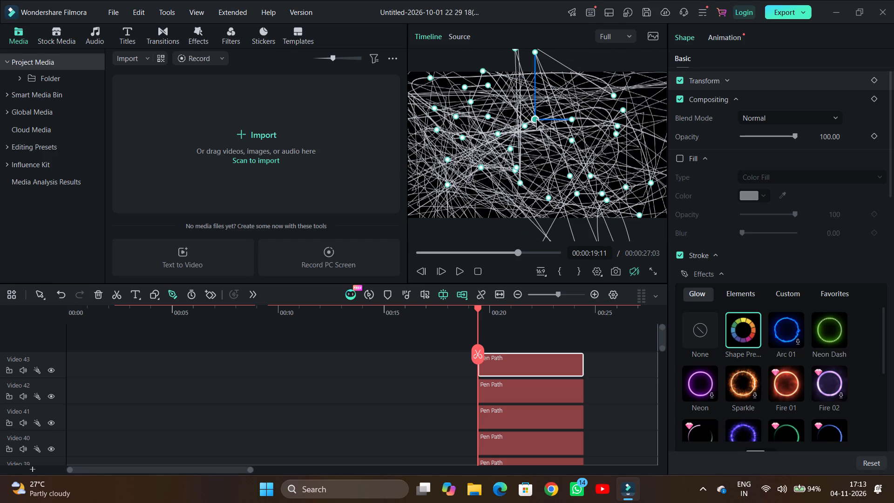
left_click_drag(536, 120, 504, 93)
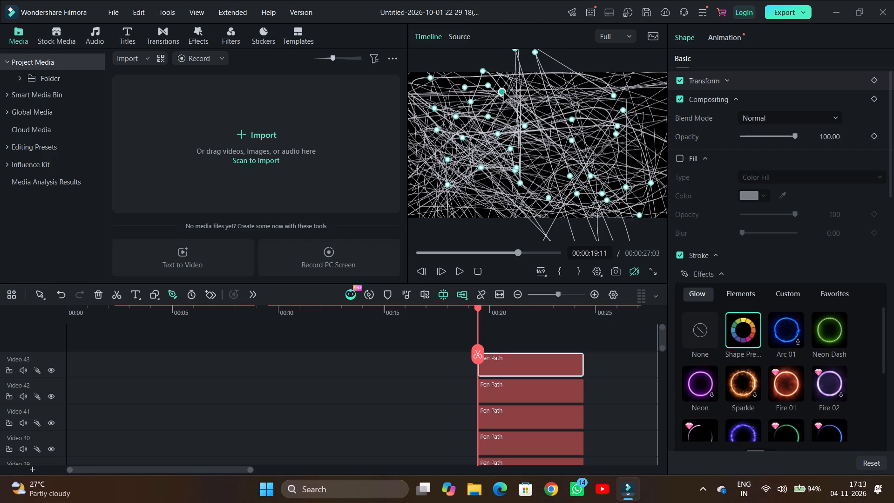
left_click_drag(504, 93, 504, 94)
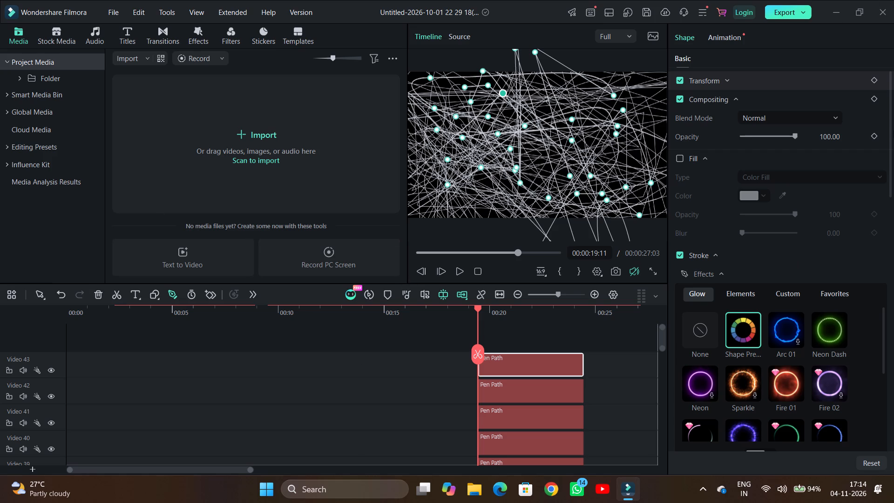
Close the project without saving its changes and exit Filmora completely, including its start window.
left_click(883, 0)
left_click(881, 6)
left_click(540, 252)
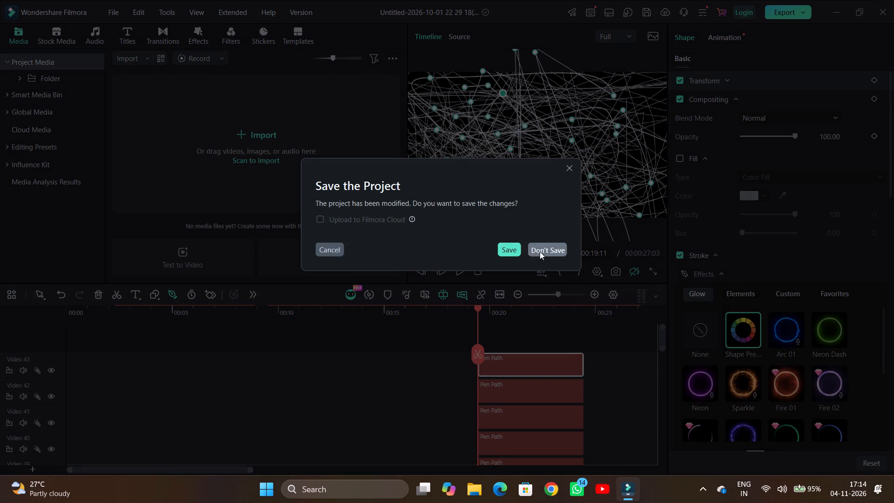
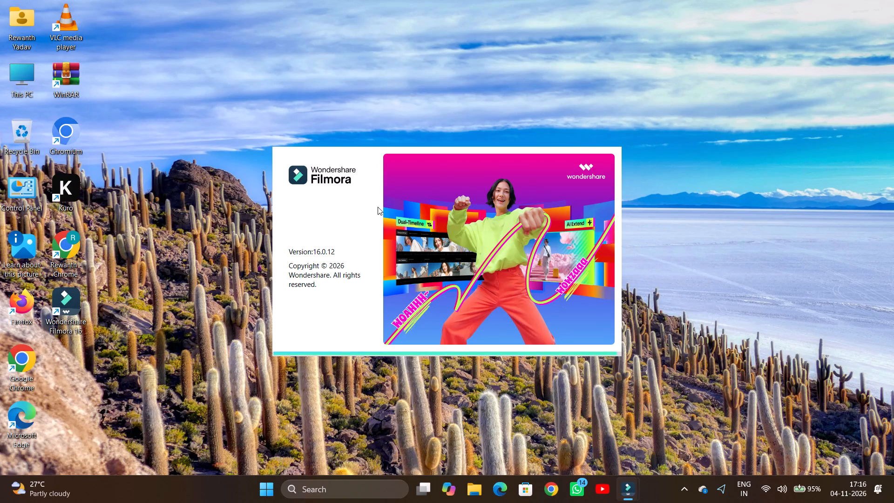
double_click(266, 249)
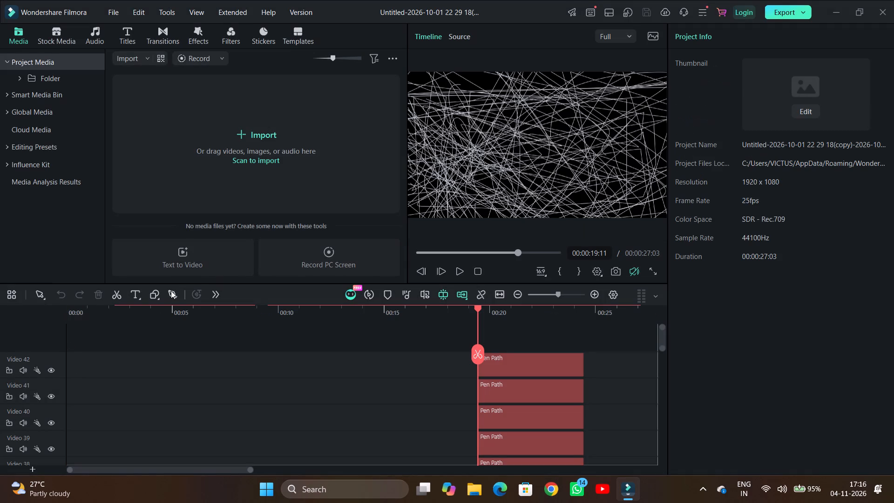
Start a new Pen Path at 00:00:19:11 with anchor points running across the upper part of the frame from left to right.
left_click(170, 292)
left_click(470, 106)
left_click_drag(485, 106, 509, 106)
double_click(509, 106)
left_click_drag(509, 106, 529, 106)
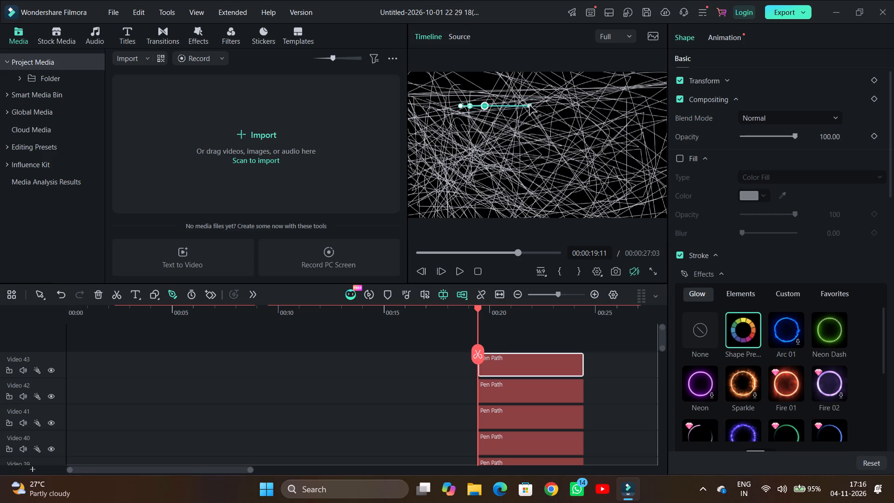
double_click(529, 106)
left_click_drag(529, 106, 549, 105)
left_click_drag(549, 105, 517, 109)
triple_click(517, 109)
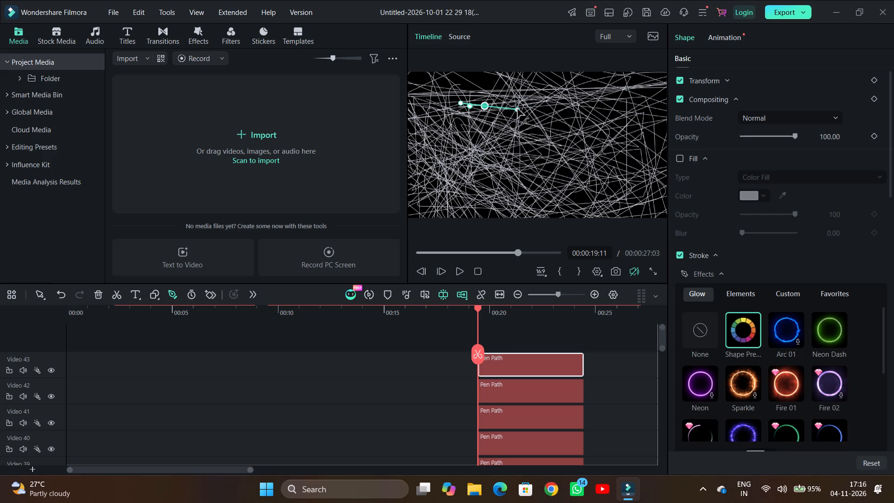
double_click(517, 109)
left_click_drag(517, 109, 555, 103)
left_click(555, 103)
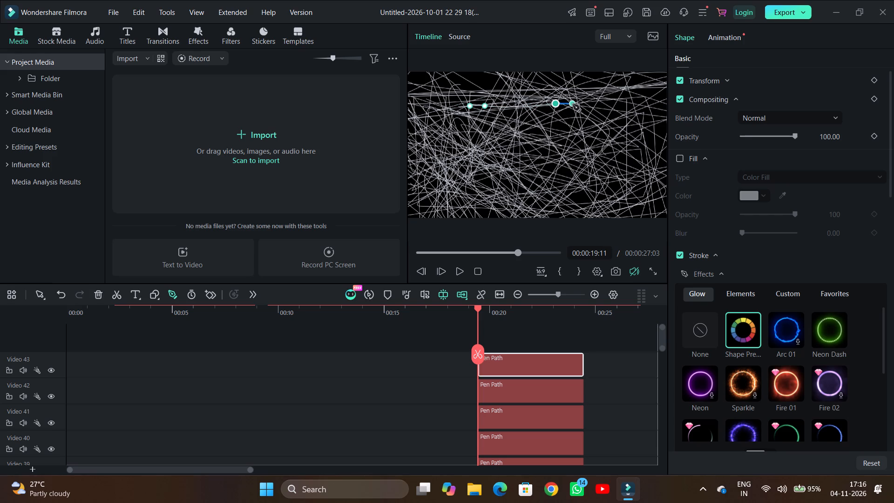
left_click(583, 105)
left_click(609, 108)
Extend the Pen Path down the frame's right side and back along its bottom to the lower left.
left_click(629, 118)
left_click(639, 134)
left_click_drag(643, 174, 624, 223)
left_click(624, 223)
left_click(628, 214)
left_click_drag(590, 200, 552, 204)
double_click(552, 204)
left_click_drag(552, 204, 515, 202)
left_click(515, 202)
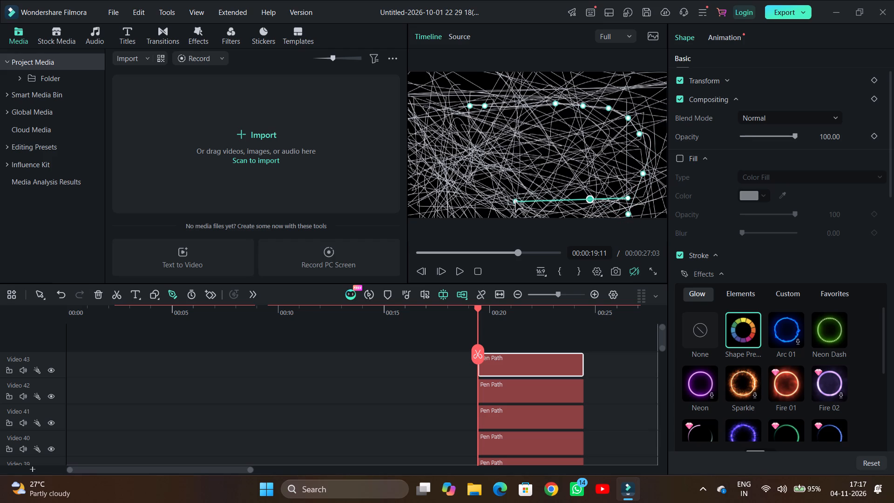
left_click(491, 200)
left_click(457, 202)
Extend the Pen Path up the frame's left side and across a second row of anchor points just below the first.
left_click_drag(423, 189, 422, 175)
left_click_drag(422, 175, 422, 158)
left_click(422, 158)
left_click_drag(426, 141, 450, 114)
left_click_drag(450, 114, 461, 125)
left_click(461, 125)
left_click_drag(461, 125, 476, 127)
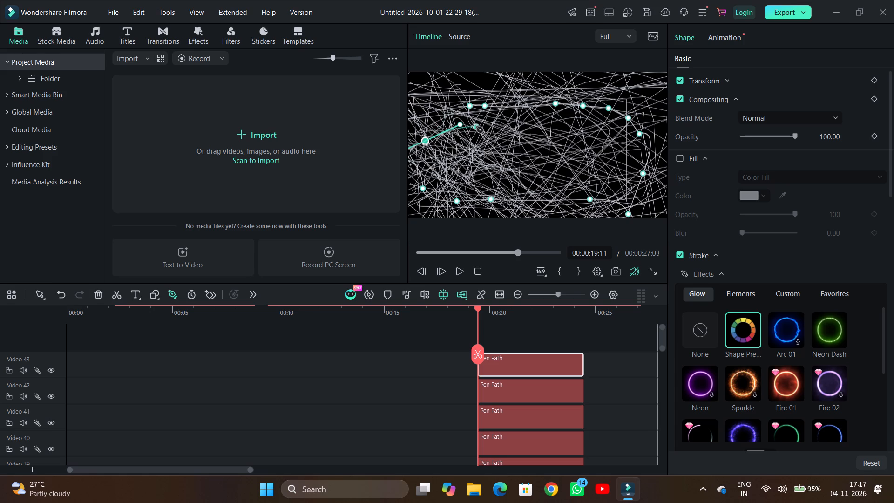
left_click_drag(476, 127, 485, 127)
left_click(505, 125)
left_click_drag(527, 125, 550, 126)
left_click(550, 126)
left_click(560, 126)
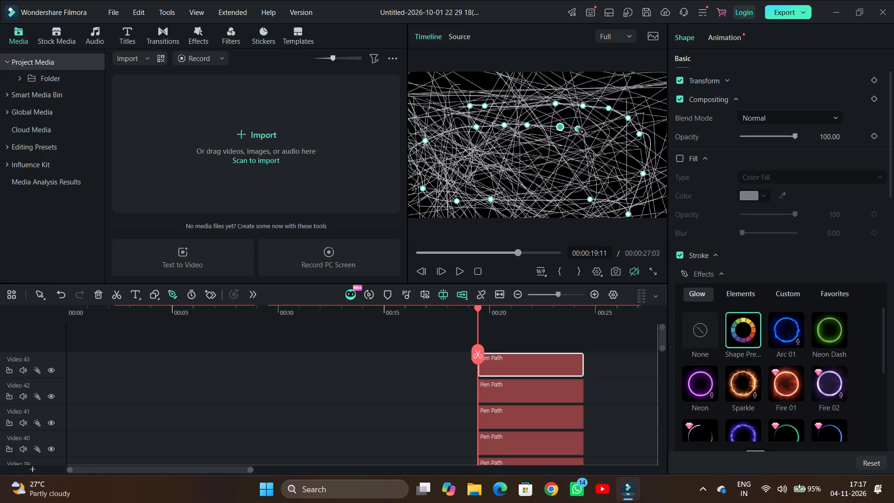
left_click_drag(590, 129, 610, 135)
left_click(610, 135)
Curve the Pen Path down inside the right side and back leftward through the lower middle to left of centre.
left_click_drag(619, 146, 604, 174)
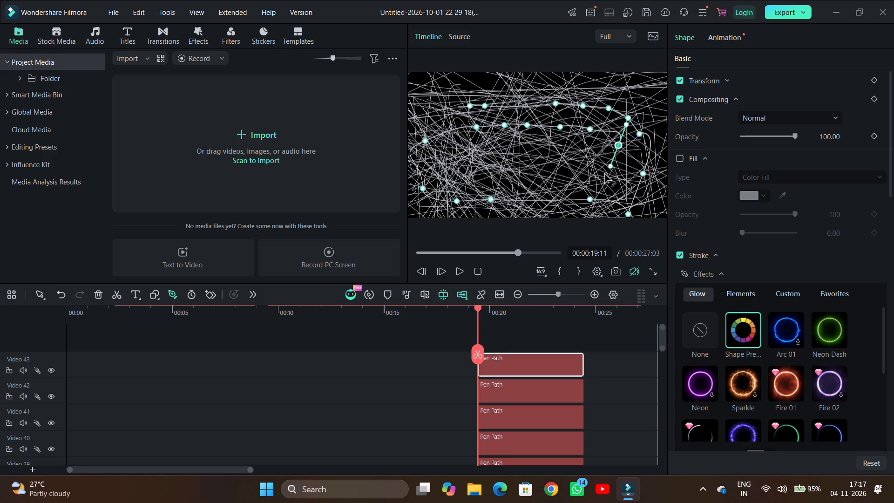
left_click_drag(604, 174, 603, 175)
left_click_drag(603, 175, 582, 175)
left_click(582, 175)
left_click(562, 175)
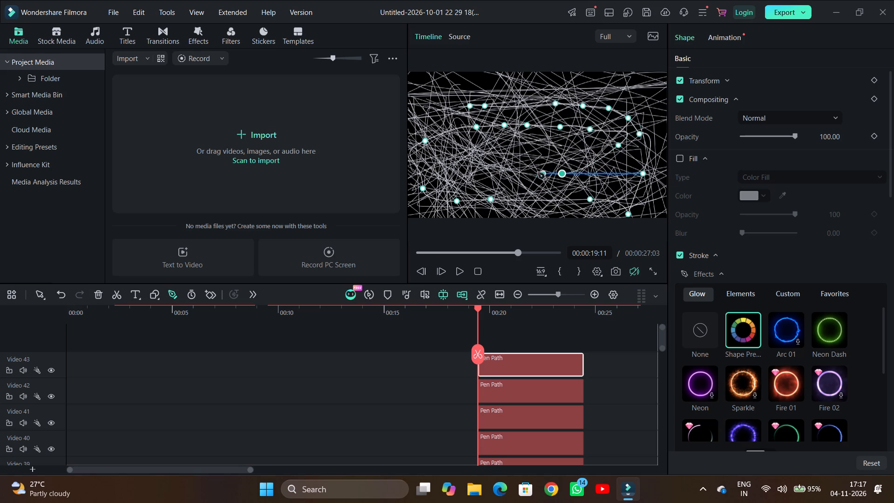
left_click(537, 173)
left_click_drag(507, 168, 476, 173)
left_click(476, 173)
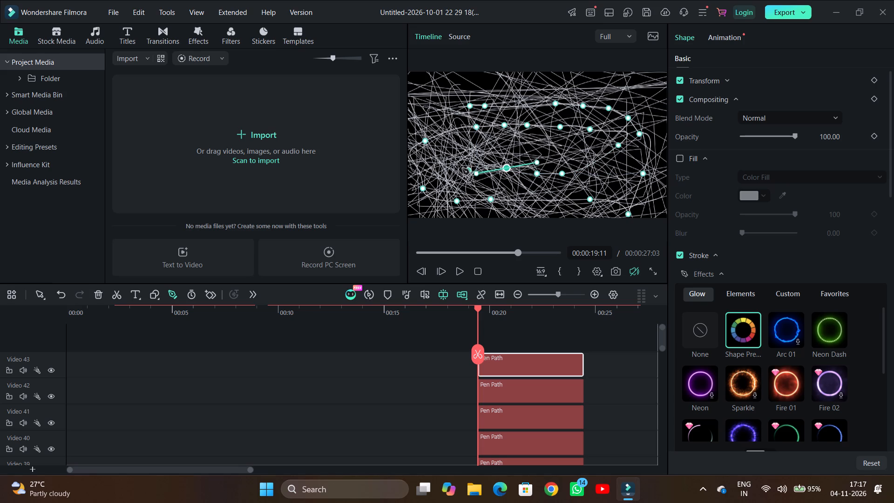
Extend the Pen Path up the frame's left side and along its top edge, ending with a smooth anchor point right of centre.
left_click_drag(462, 169, 446, 149)
left_click_drag(446, 149, 446, 116)
left_click(435, 102)
left_click_drag(435, 102, 450, 93)
left_click_drag(456, 90, 491, 84)
left_click_drag(491, 84, 547, 79)
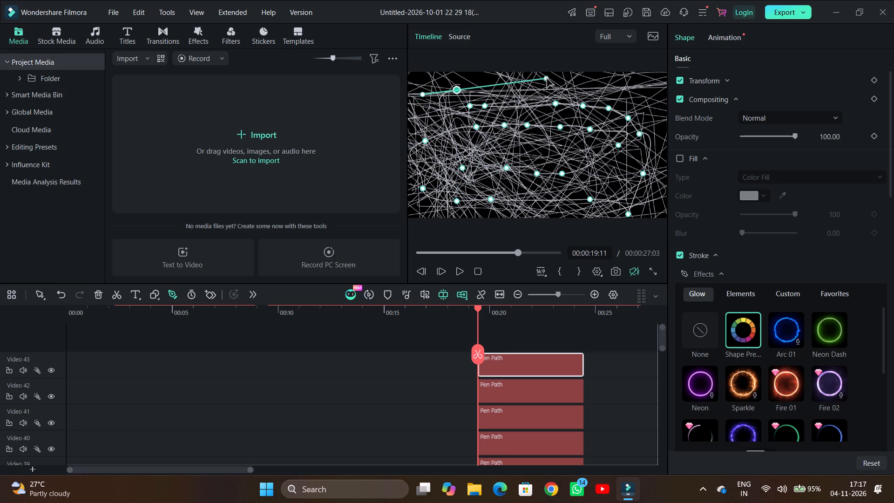
left_click(547, 79)
left_click_drag(569, 82, 624, 81)
left_click(624, 81)
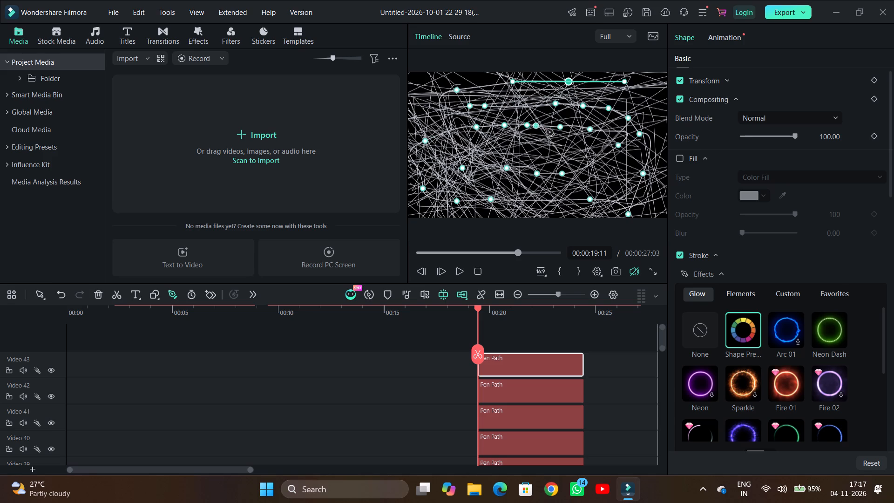
Move the Pen Path anchor point near the frame's centre through its left side, above the top edge, and across toward the right edge.
left_click_drag(529, 125, 422, 128)
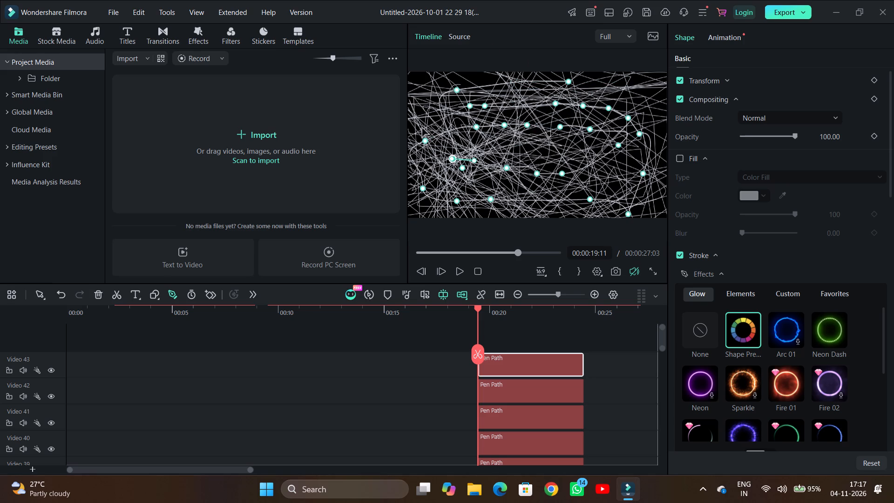
left_click_drag(422, 128, 561, 56)
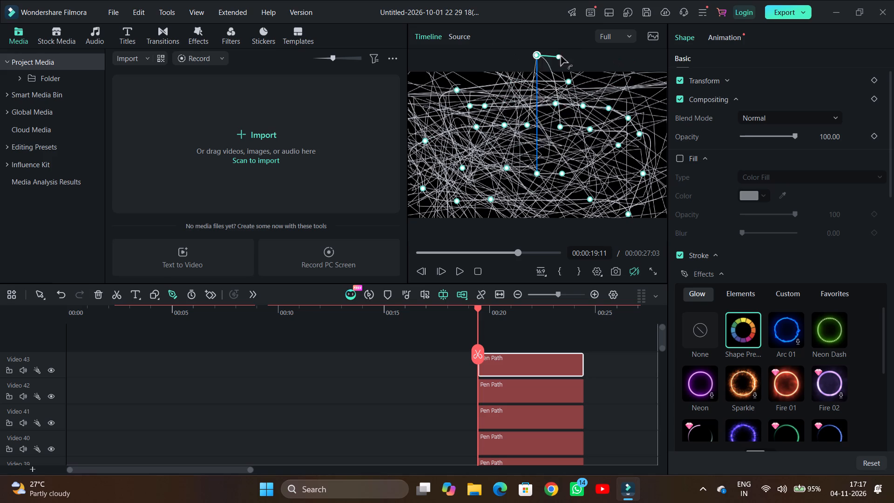
left_click_drag(561, 56, 561, 144)
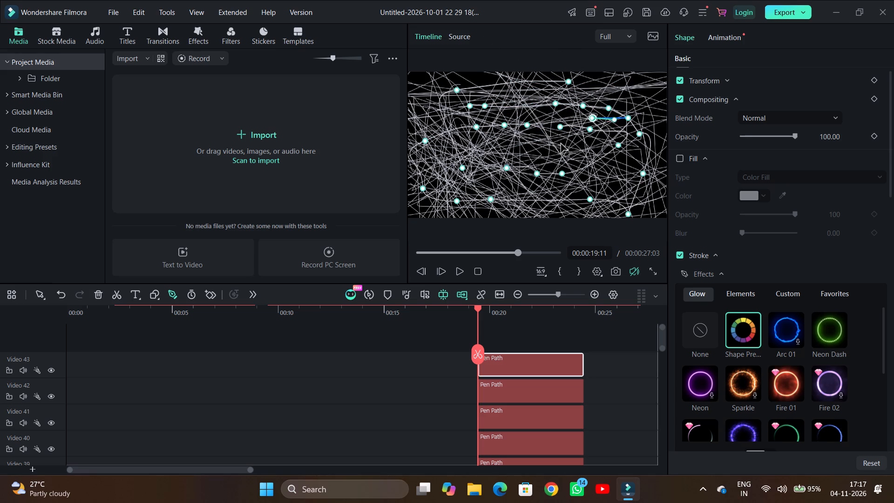
left_click_drag(561, 144, 513, 76)
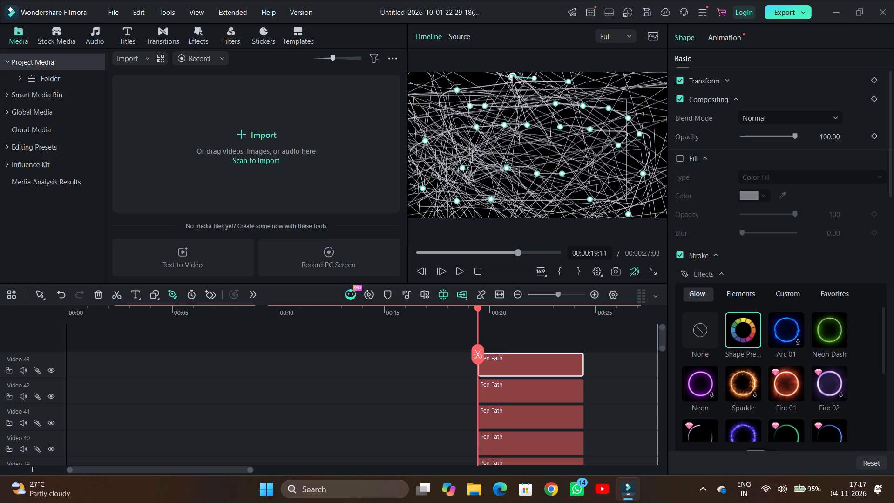
left_click_drag(513, 76, 426, 132)
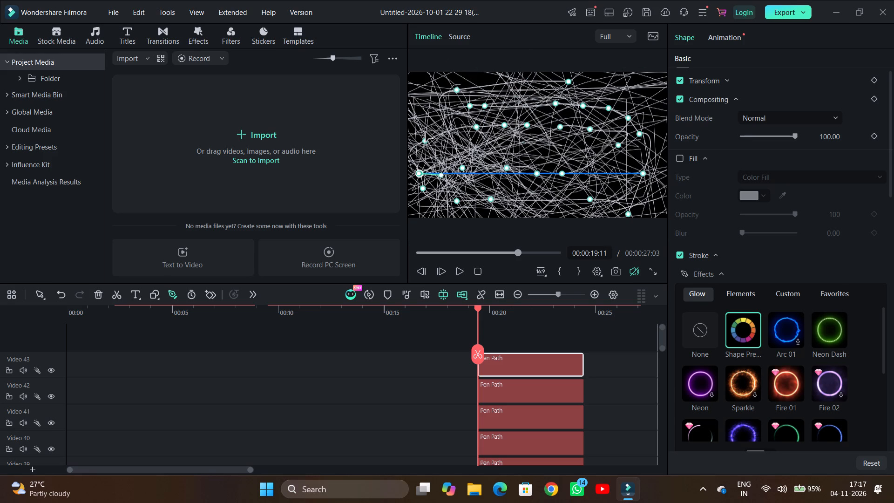
left_click_drag(426, 132, 556, 159)
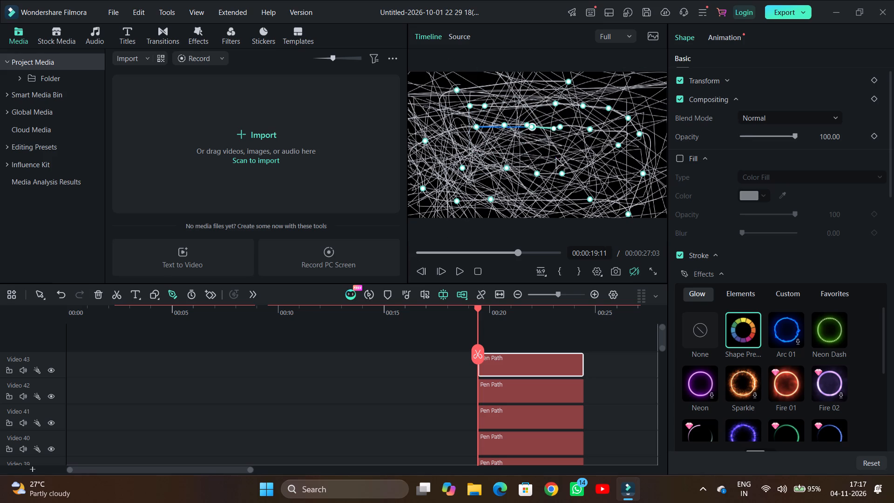
left_click_drag(556, 159, 673, 117)
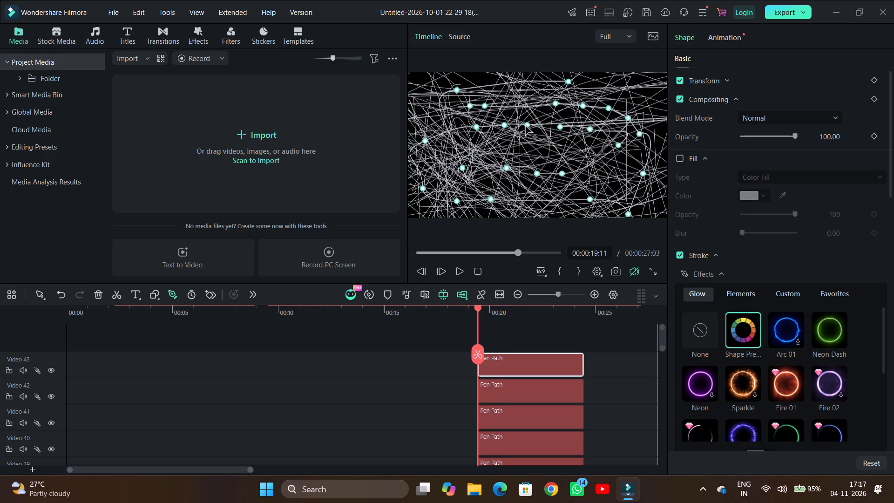
Move the second-row anchor point near centre to the lower right, past the lower-right corner, and below the bottom edge left of centre.
left_click_drag(525, 126, 569, 227)
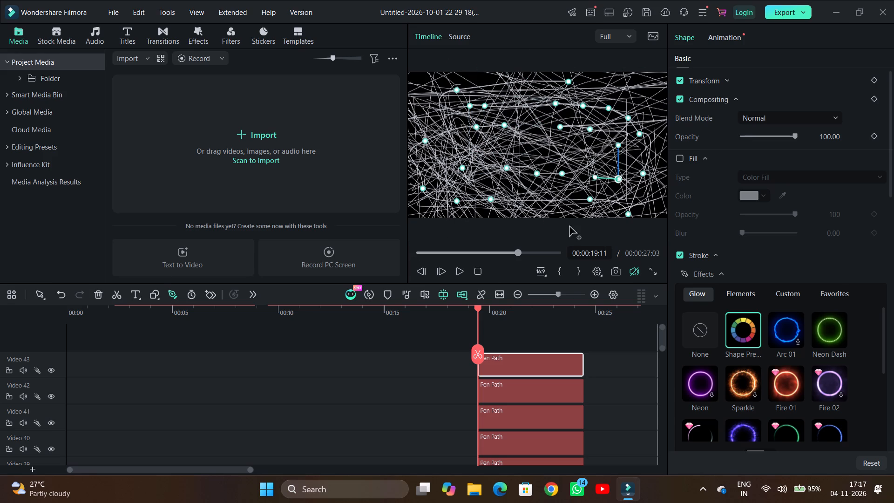
left_click_drag(569, 227, 595, 211)
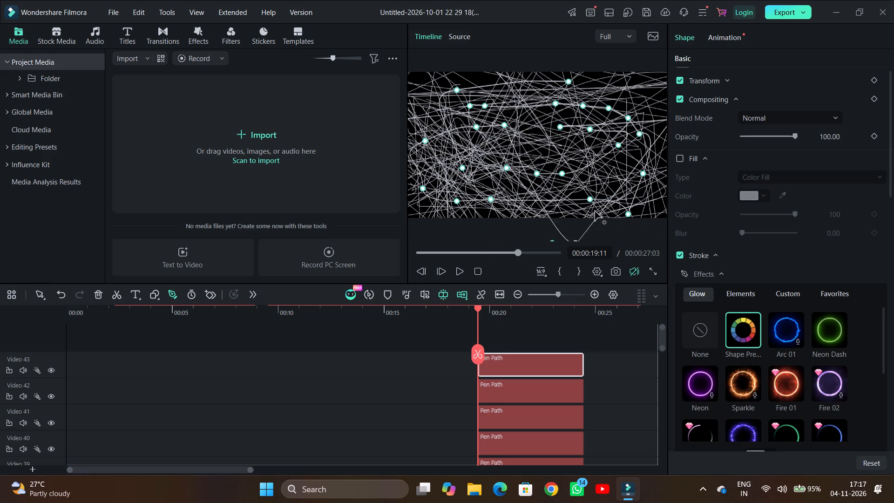
left_click_drag(595, 211, 712, 279)
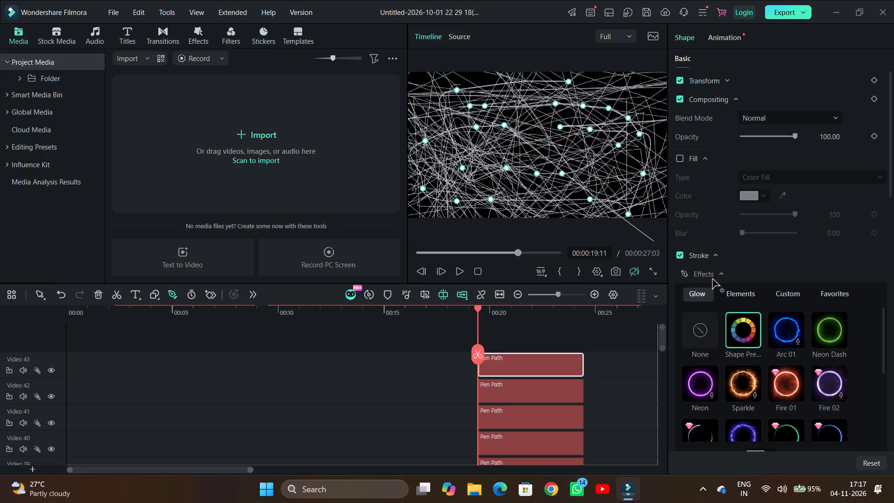
left_click_drag(712, 279, 643, 247)
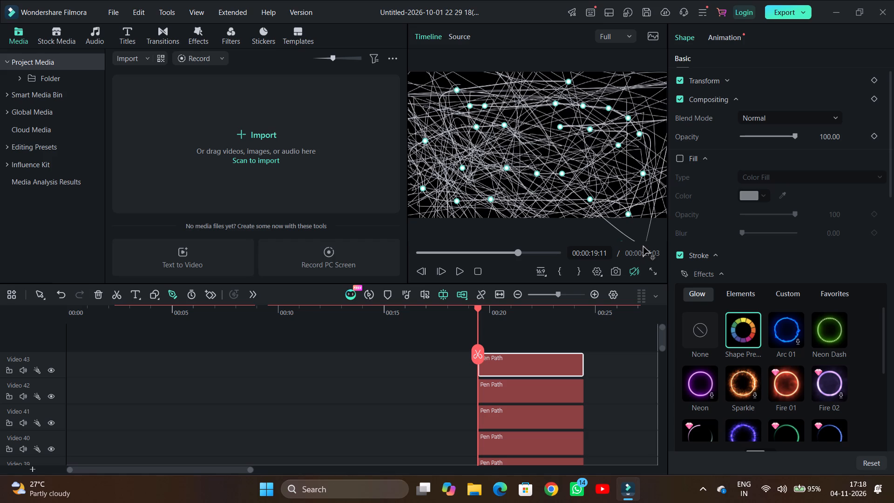
left_click_drag(643, 247, 477, 165)
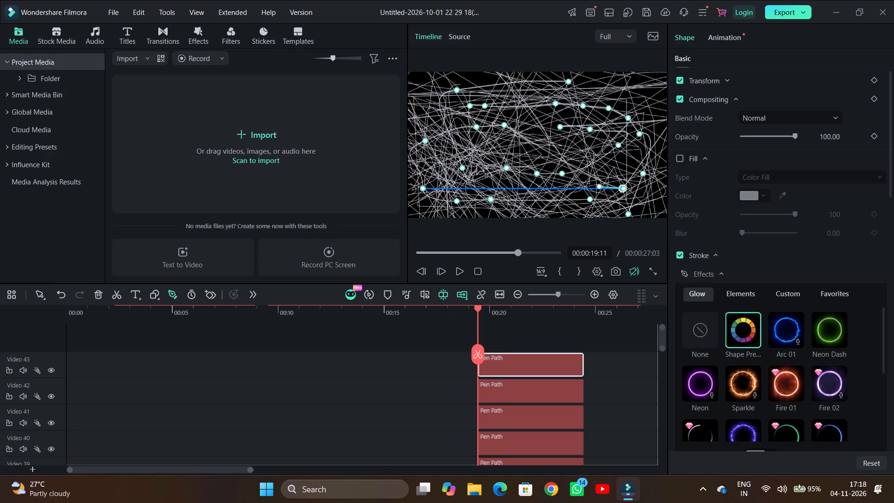
left_click_drag(477, 165, 481, 237)
scroll(502, 102, "left", 2)
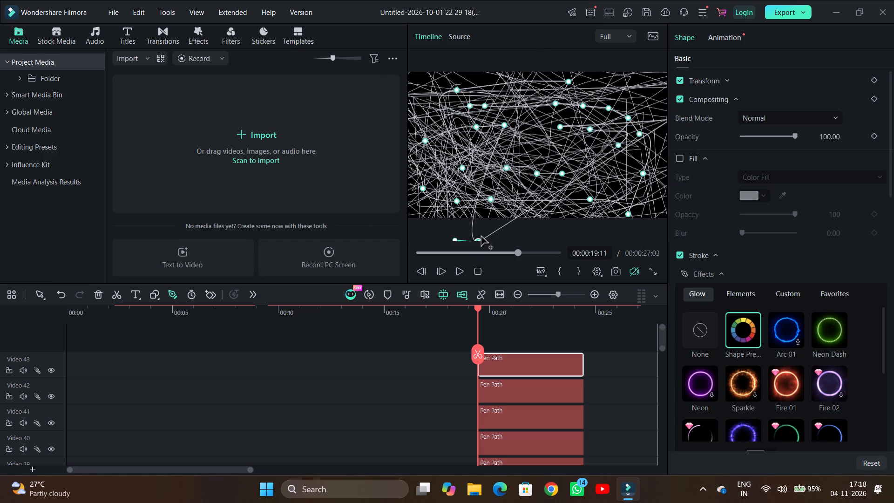
Move the active Pen Path anchor point around and outside the frame, placing it right of centre in the lower half, beside the neighbouring anchor.
left_click_drag(481, 237, 606, 138)
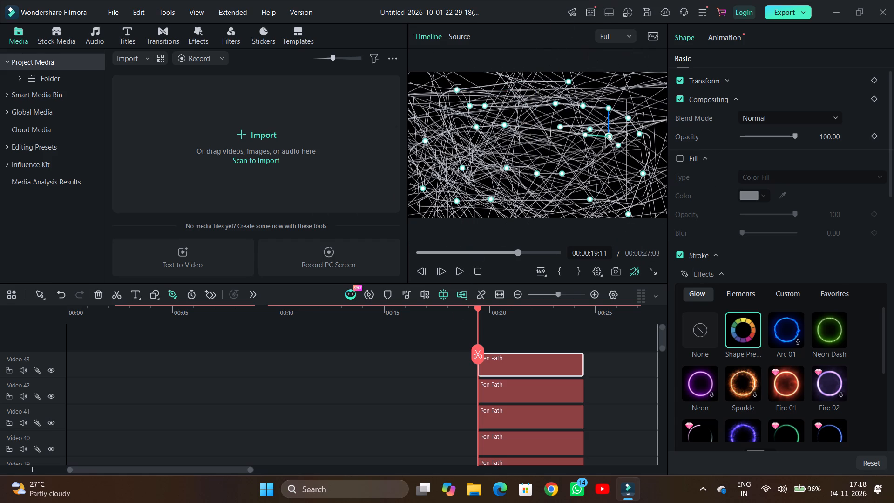
left_click_drag(606, 138, 508, 158)
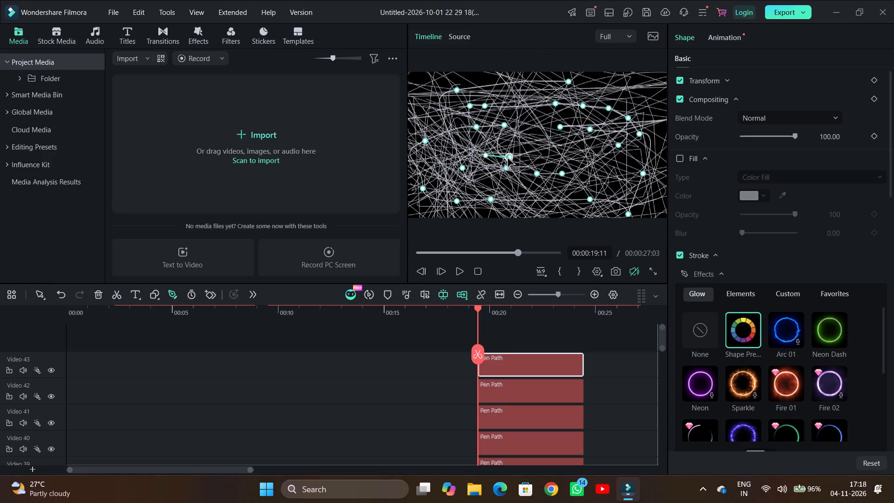
left_click_drag(508, 158, 378, 289)
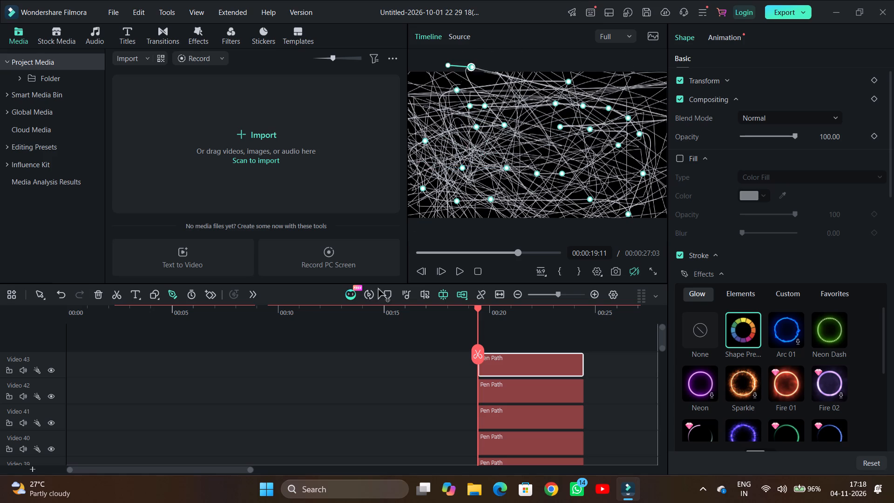
left_click_drag(378, 289, 487, 171)
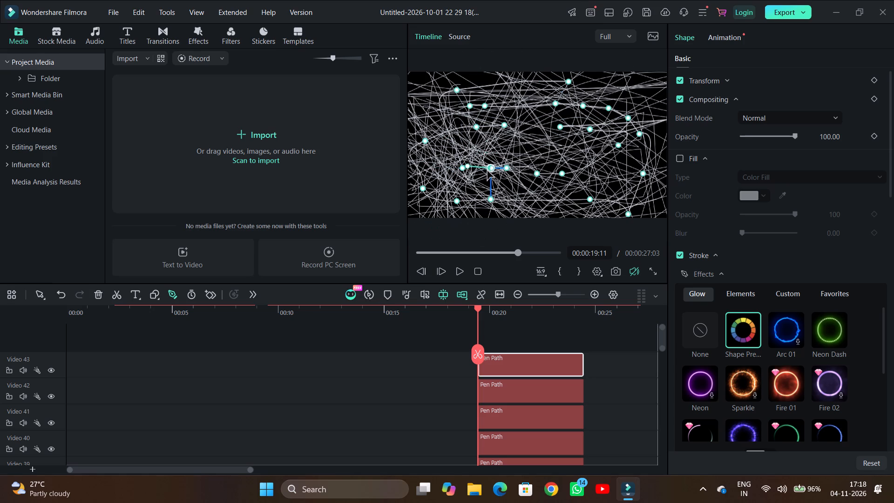
left_click_drag(487, 171, 429, 260)
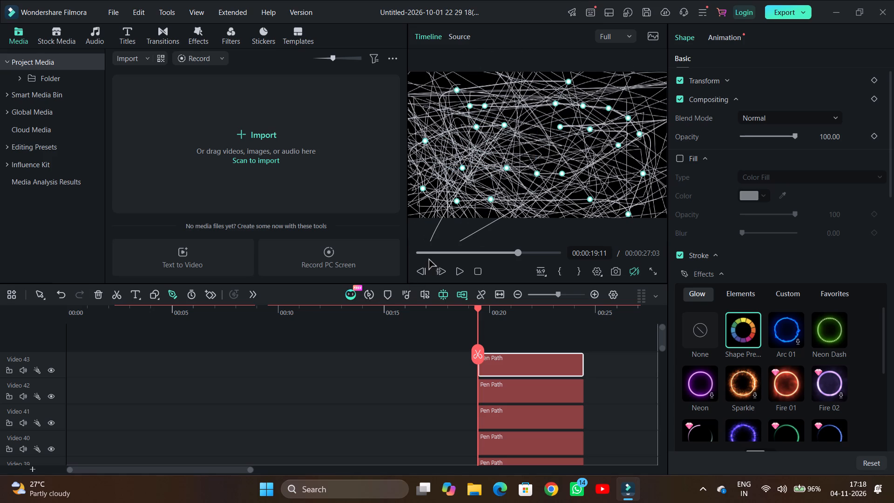
left_click_drag(429, 260, 395, 216)
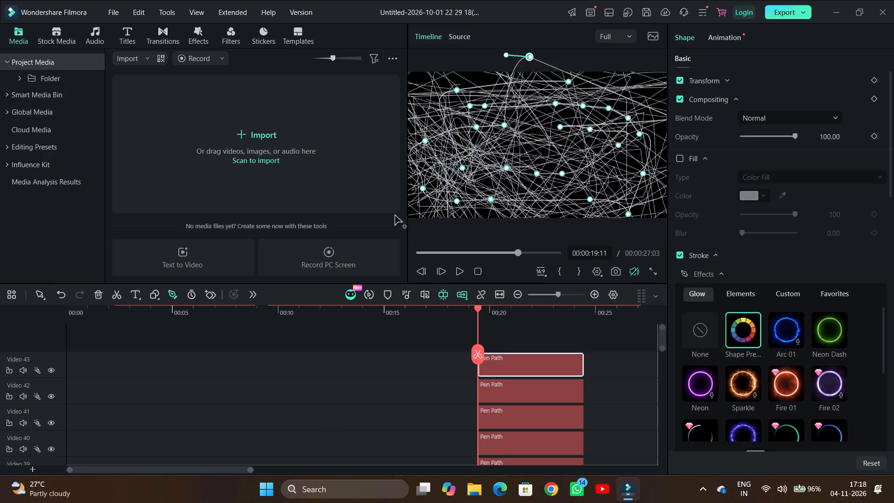
left_click_drag(395, 216, 432, 269)
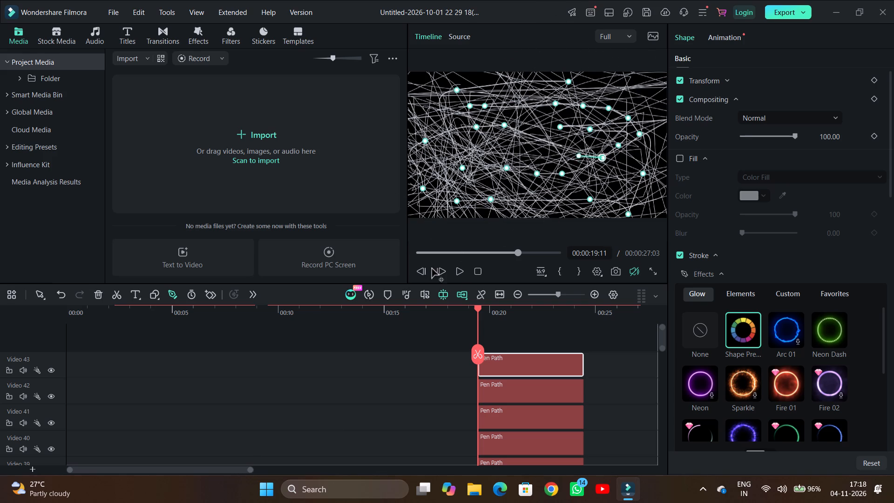
left_click_drag(432, 269, 516, 73)
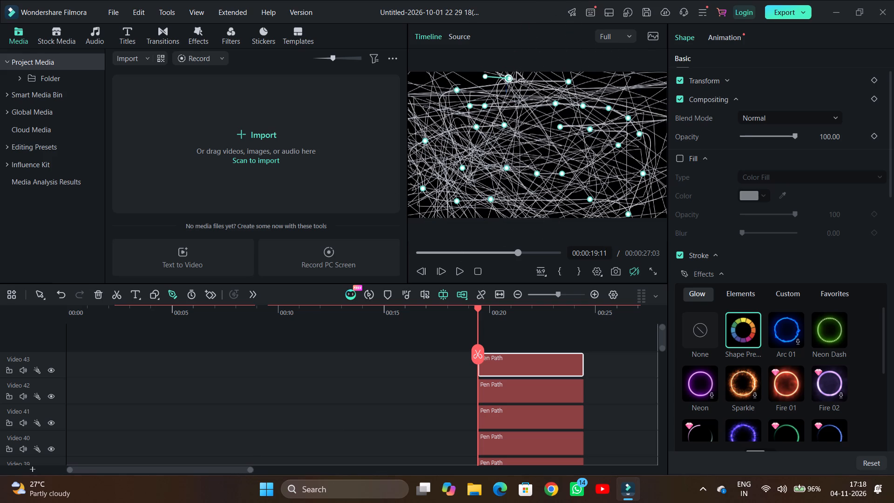
left_click_drag(516, 73, 398, 108)
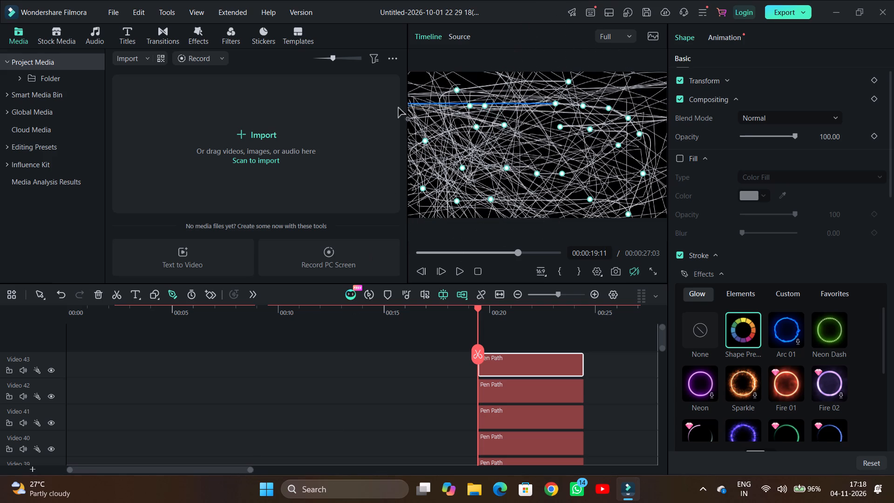
left_click_drag(398, 108, 407, 256)
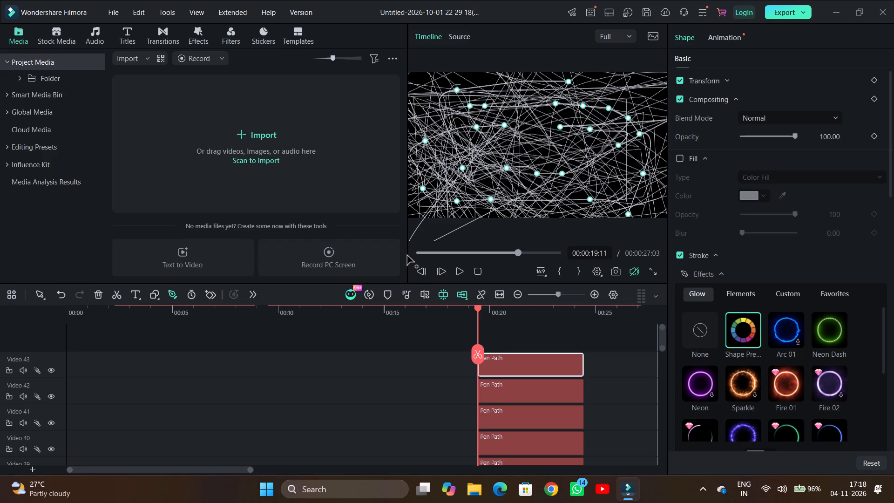
left_click_drag(407, 256, 448, 300)
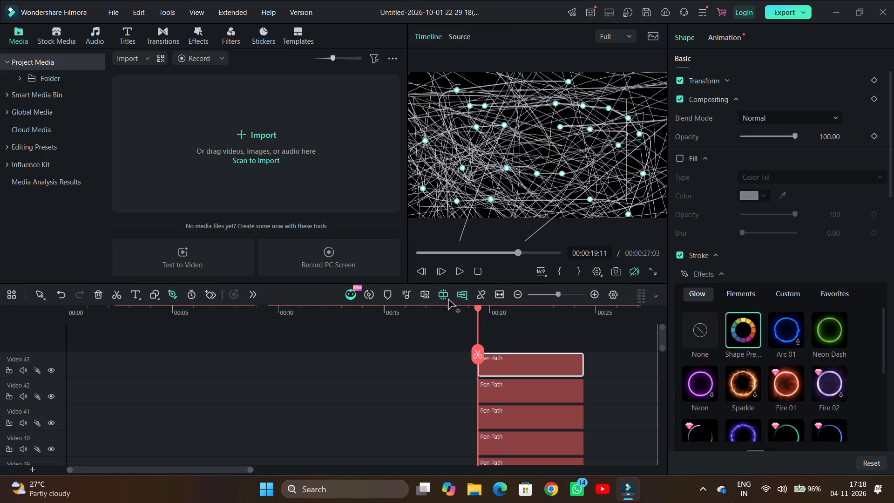
left_click_drag(448, 300, 448, 301)
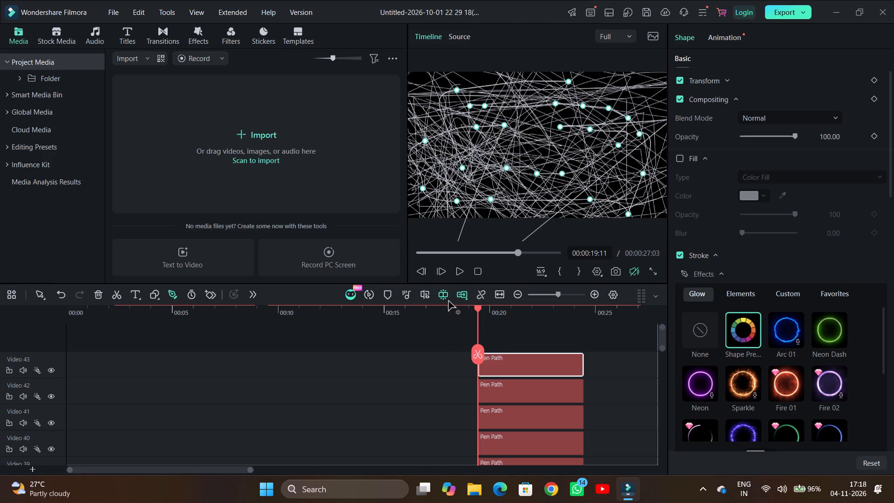
left_click_drag(448, 301, 439, 186)
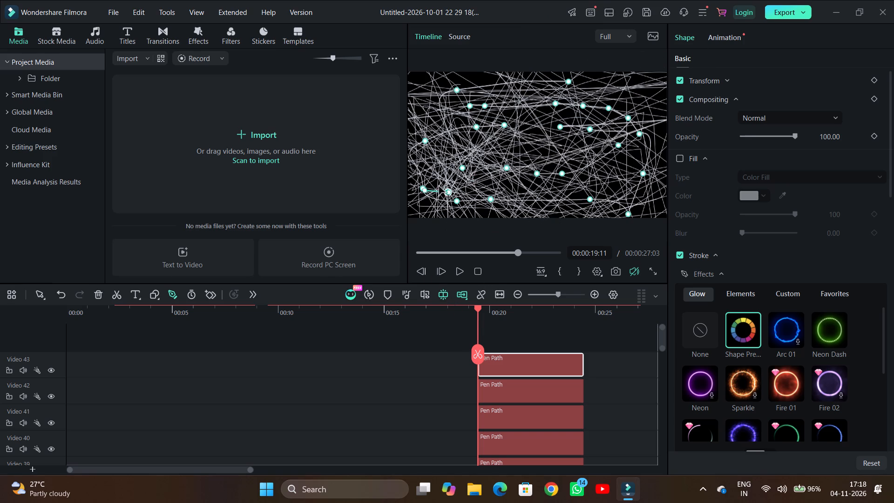
left_click_drag(439, 186, 454, 100)
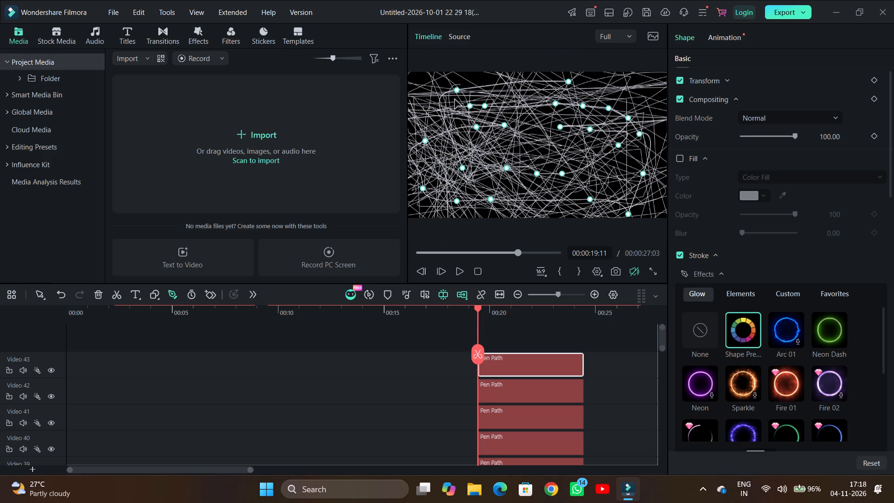
left_click_drag(454, 100, 438, 99)
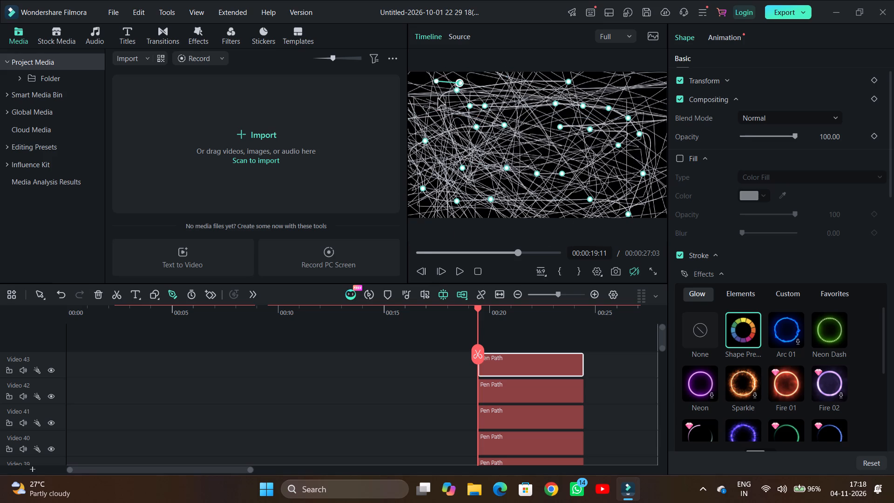
left_click_drag(438, 99, 659, 228)
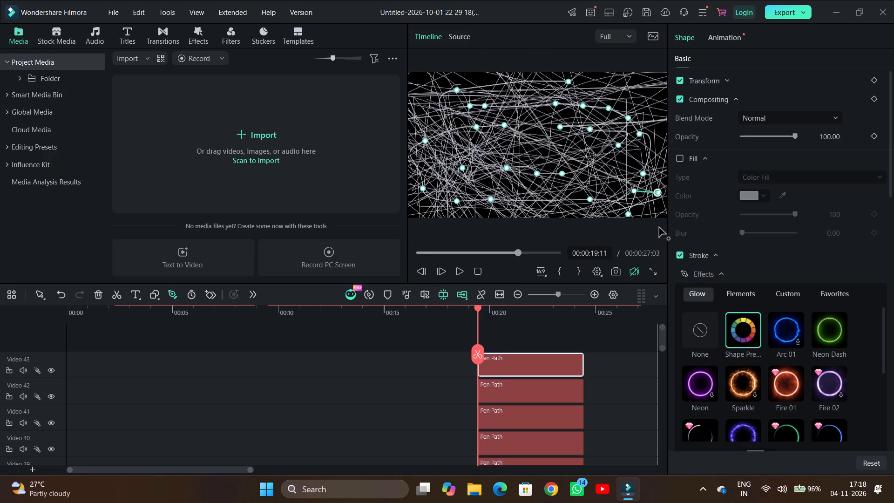
left_click_drag(659, 228, 467, 103)
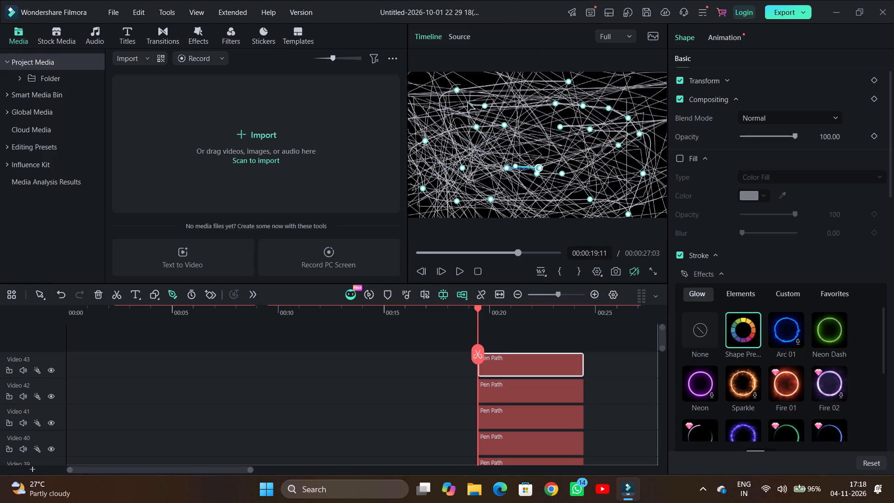
left_click_drag(467, 103, 546, 163)
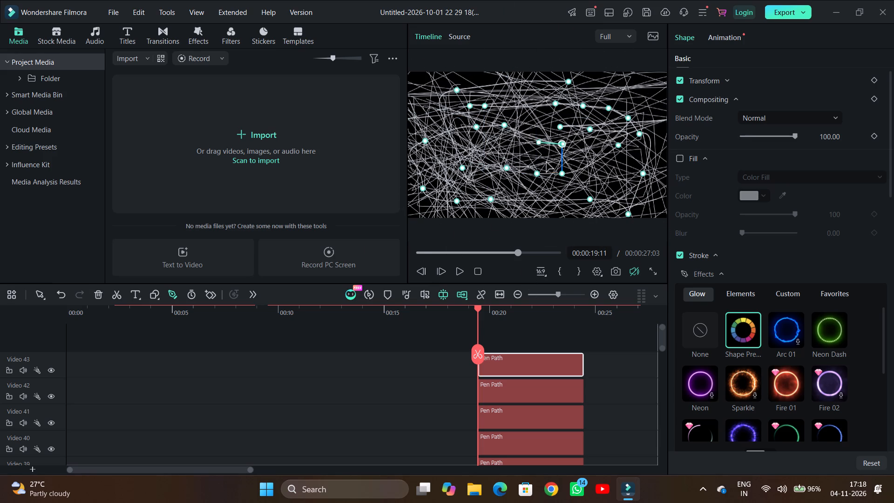
left_click_drag(546, 163, 572, 177)
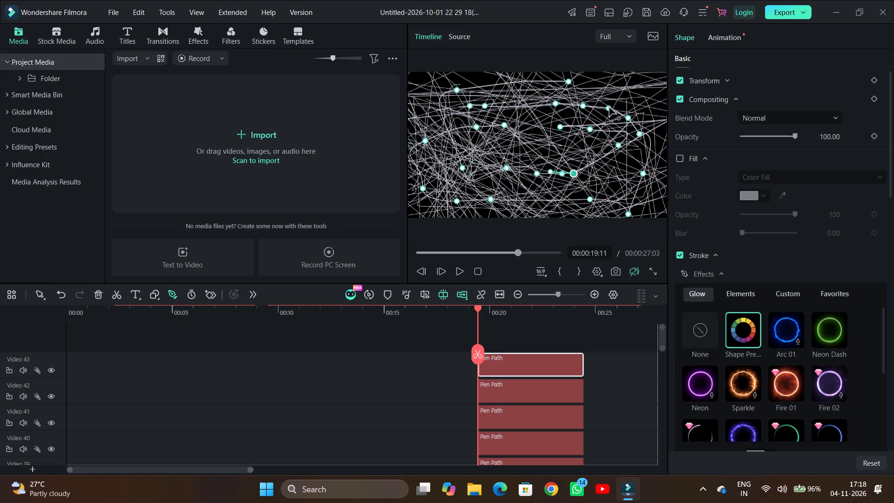
Move the Pen Path anchor point in the frame's upper right slightly downward, up past the top edge, and away outside the frame.
left_click_drag(609, 106, 543, 153)
left_click_drag(609, 105, 577, 133)
left_click_drag(609, 108, 348, 184)
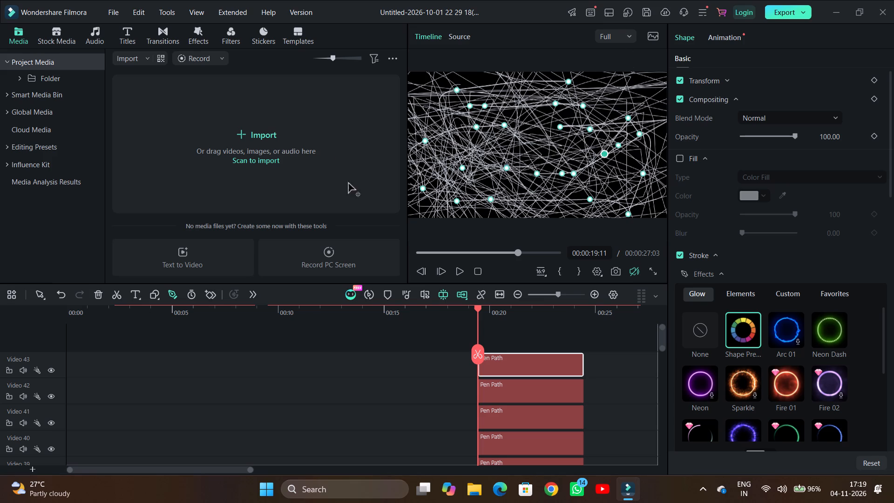
left_click_drag(348, 184, 471, 99)
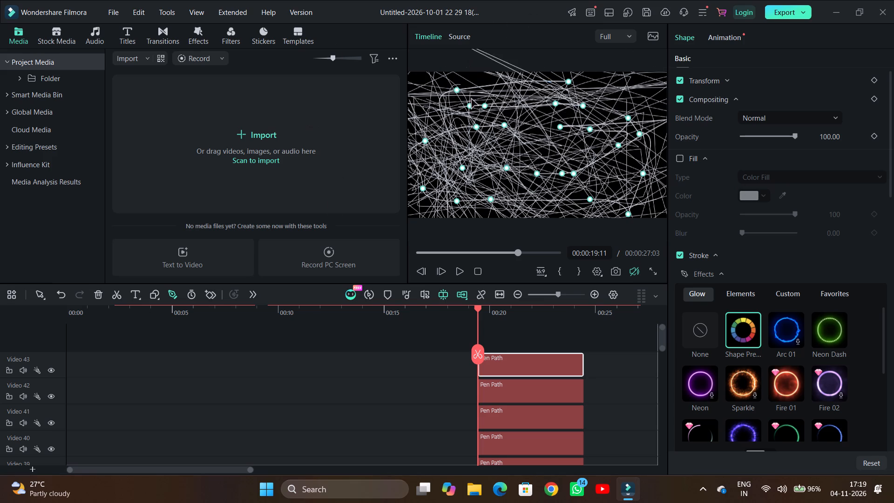
left_click_drag(471, 99, 230, 109)
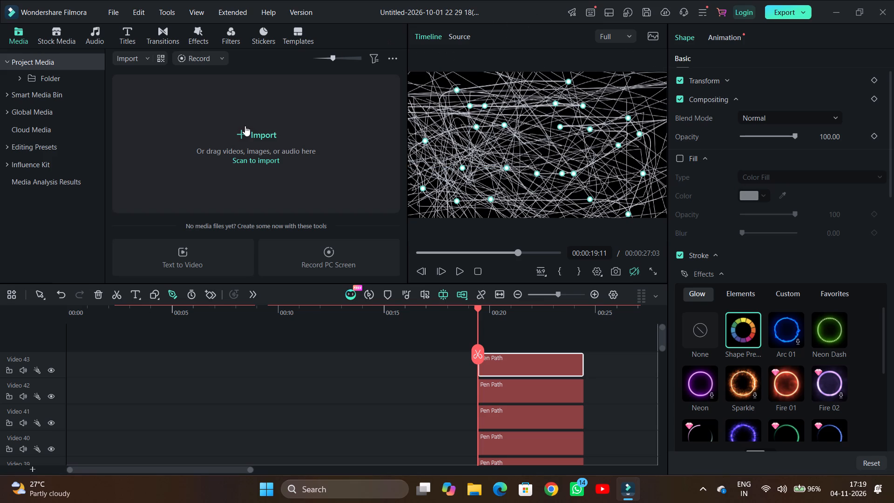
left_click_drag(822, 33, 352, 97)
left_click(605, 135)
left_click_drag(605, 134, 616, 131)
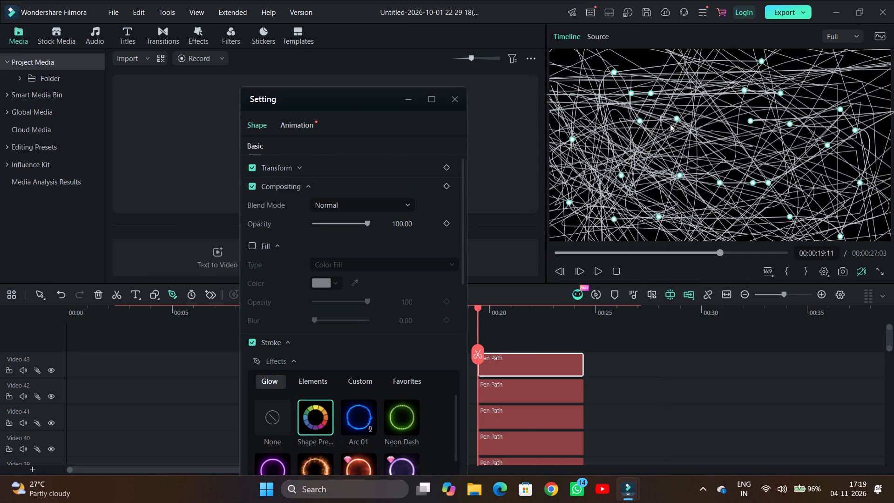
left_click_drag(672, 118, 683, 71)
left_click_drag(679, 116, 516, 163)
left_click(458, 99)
Move the active Pen Path anchor point around the frame, past its left edge and top, ending outside the lower-left corner.
left_click_drag(562, 126, 387, 120)
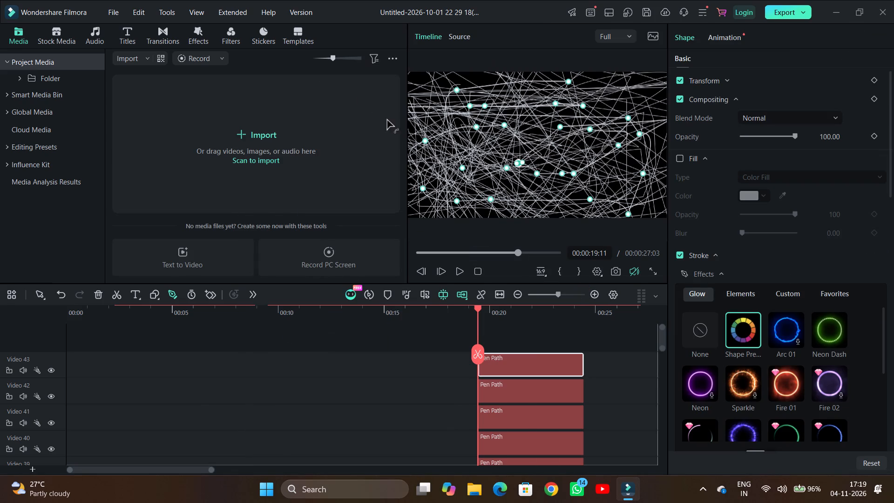
left_click_drag(387, 120, 326, 166)
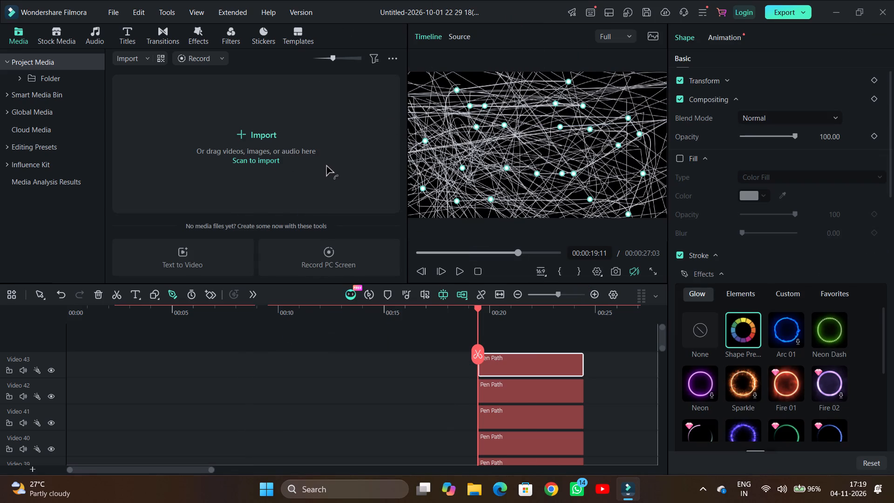
left_click_drag(326, 166, 330, 121)
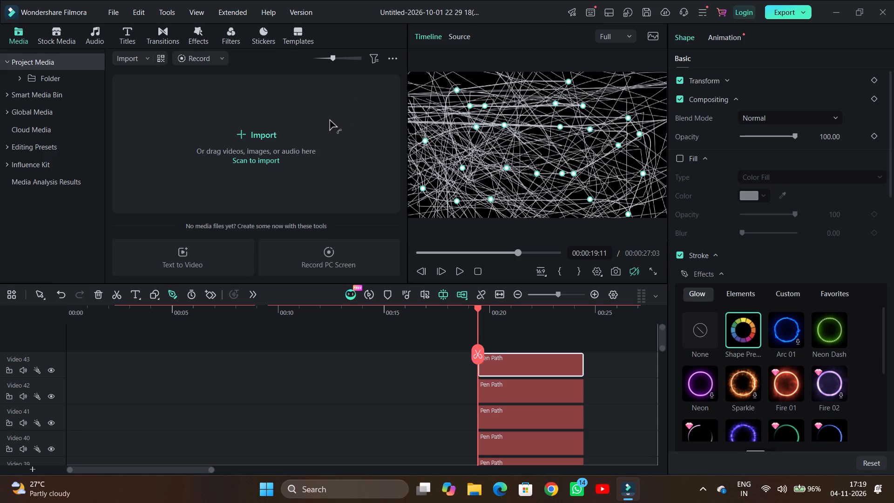
left_click_drag(330, 121, 525, 218)
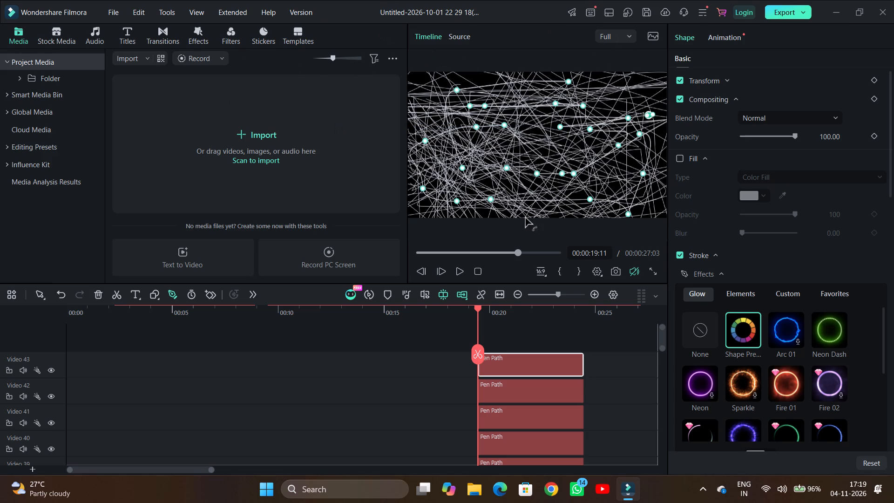
left_click_drag(525, 218, 384, 78)
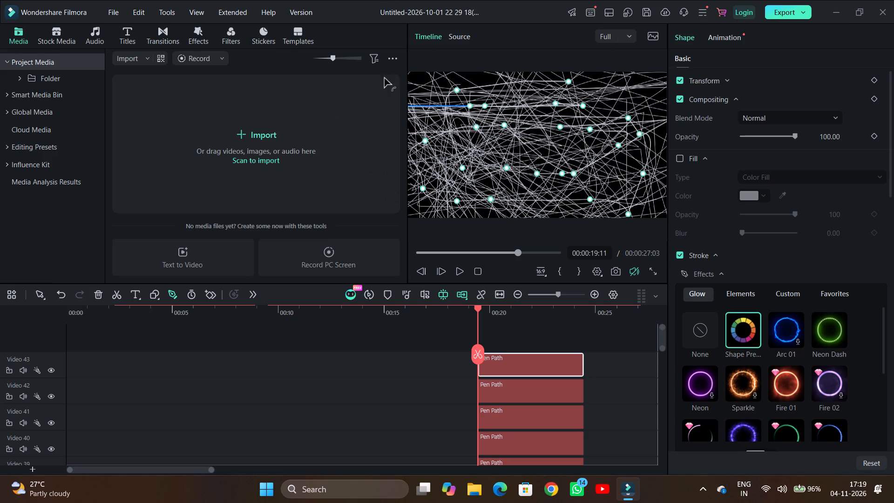
left_click_drag(384, 78, 601, 35)
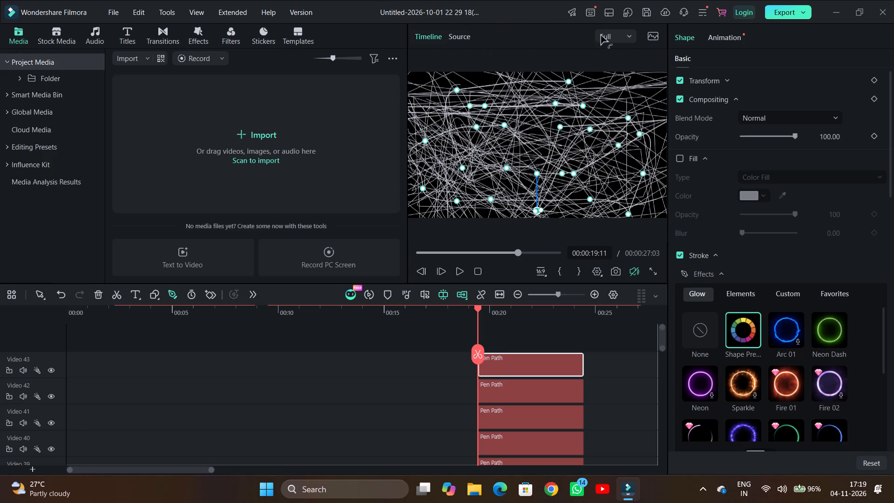
left_click_drag(601, 35, 216, 247)
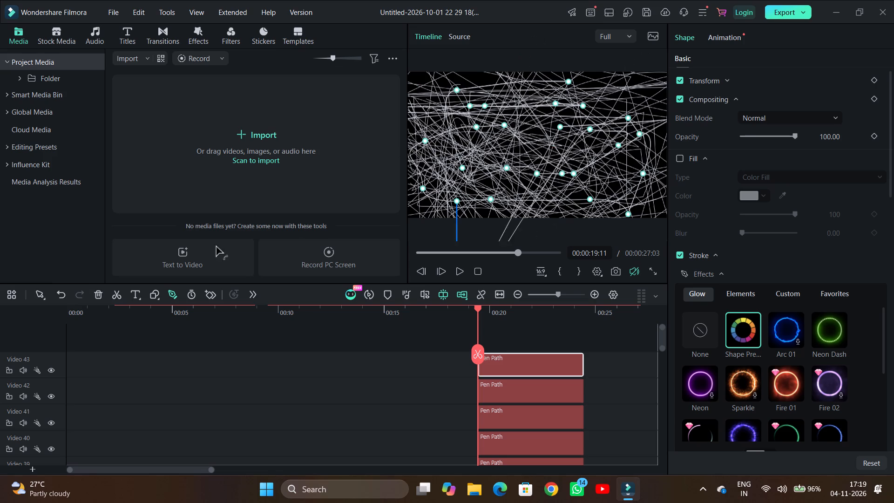
Move the same anchor point across the frame's right side, over the top edge, and out past the left edge.
left_click_drag(216, 247, 607, 136)
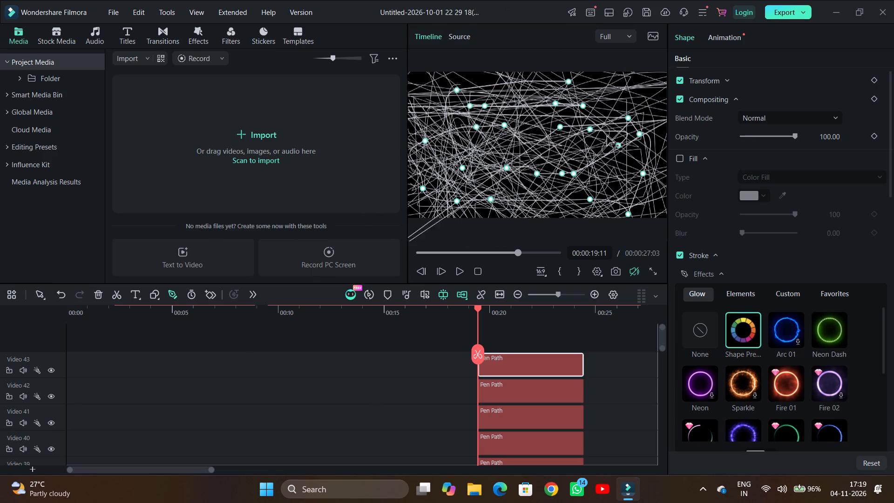
left_click_drag(607, 136, 632, 178)
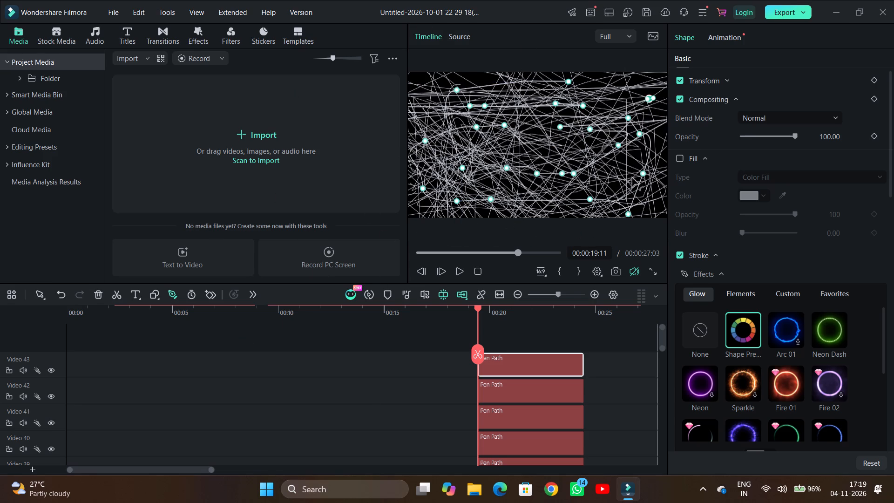
left_click_drag(632, 178, 345, 116)
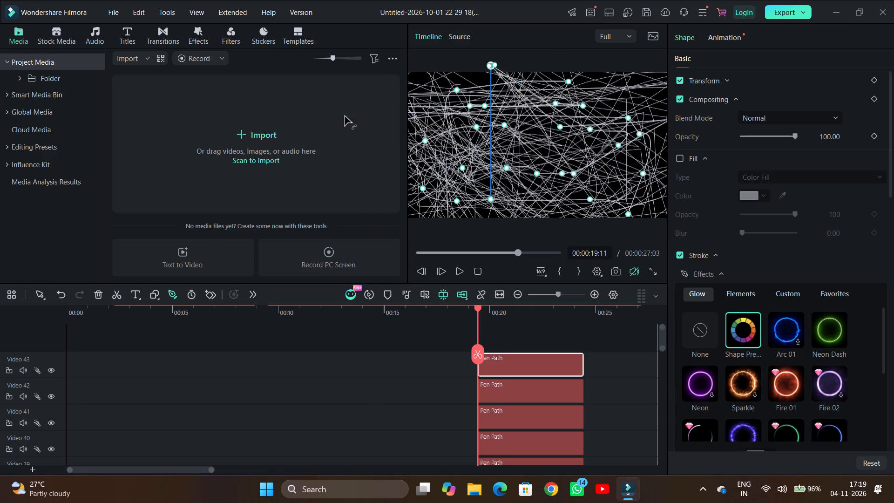
left_click_drag(345, 116, 583, 210)
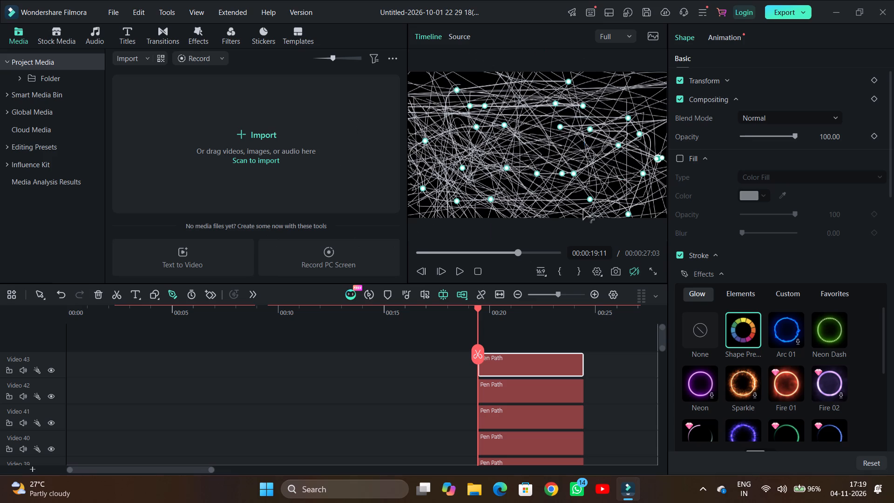
left_click_drag(583, 210, 673, 90)
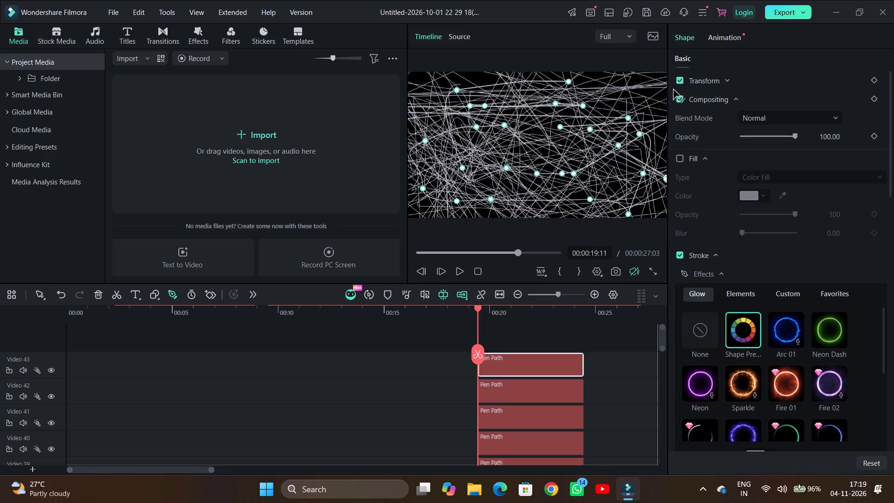
left_click_drag(673, 90, 487, 72)
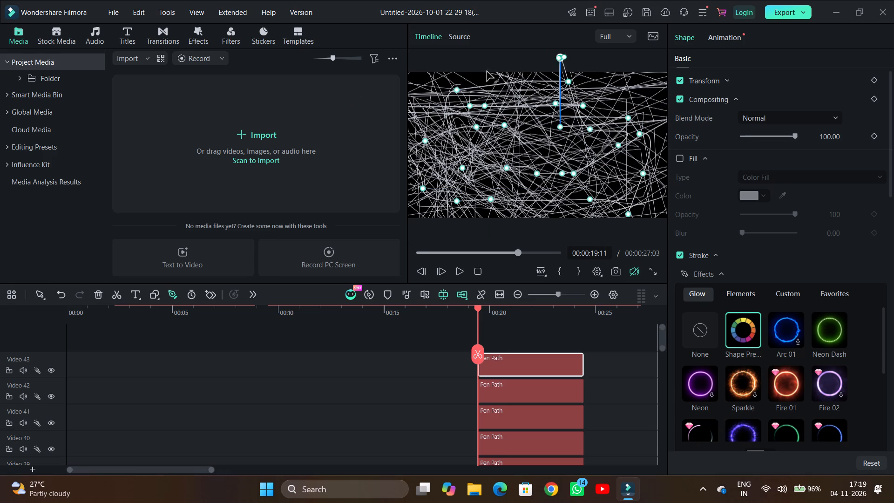
left_click_drag(487, 72, 394, 143)
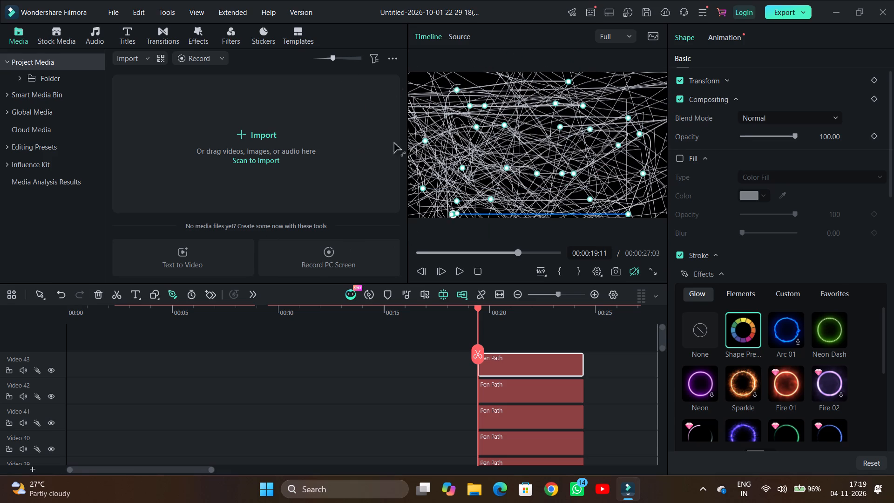
Move the anchor point through the right side and below the bottom edge, placing it near centre in the lower half, beside the neighbouring anchor.
left_click_drag(394, 143, 644, 181)
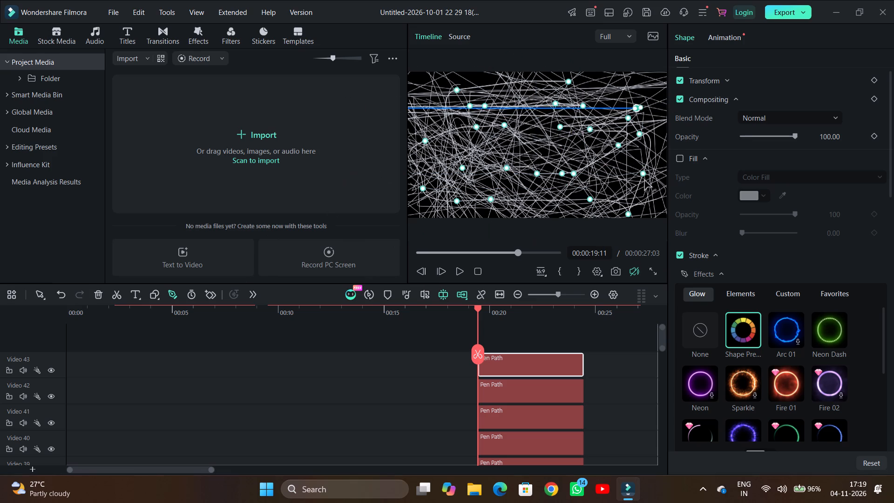
left_click_drag(644, 181, 572, 122)
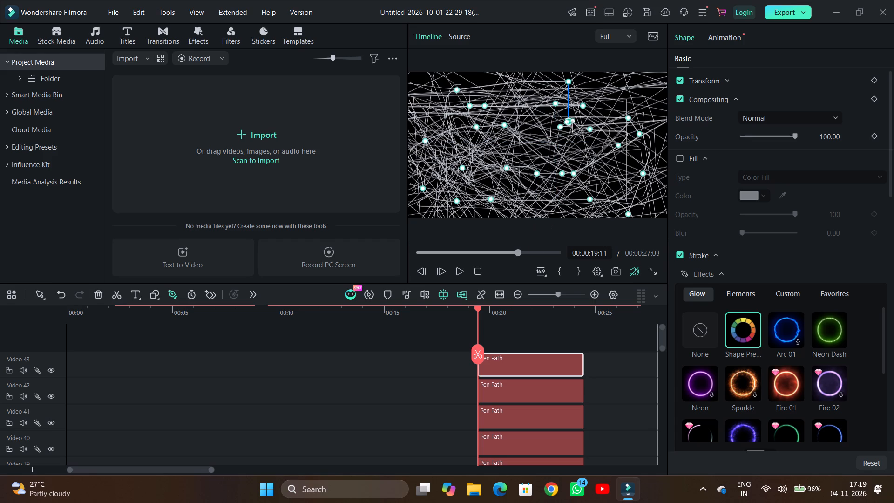
left_click_drag(572, 122, 655, 167)
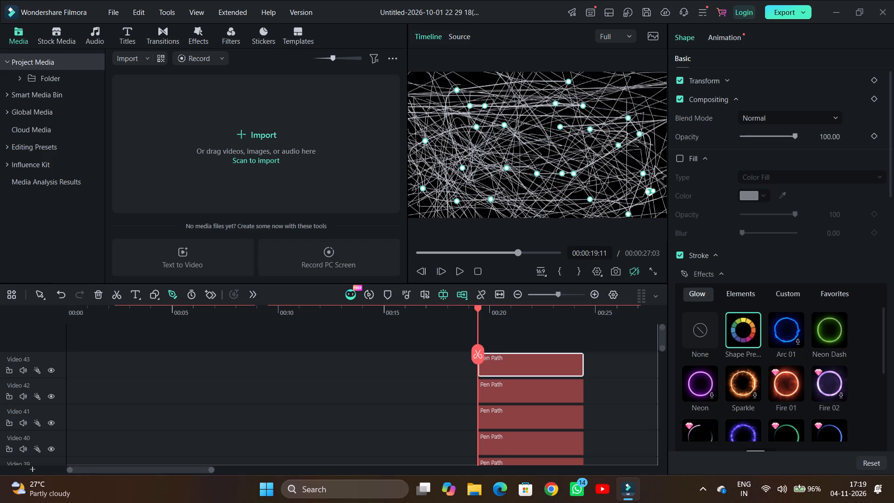
left_click_drag(655, 167, 642, 231)
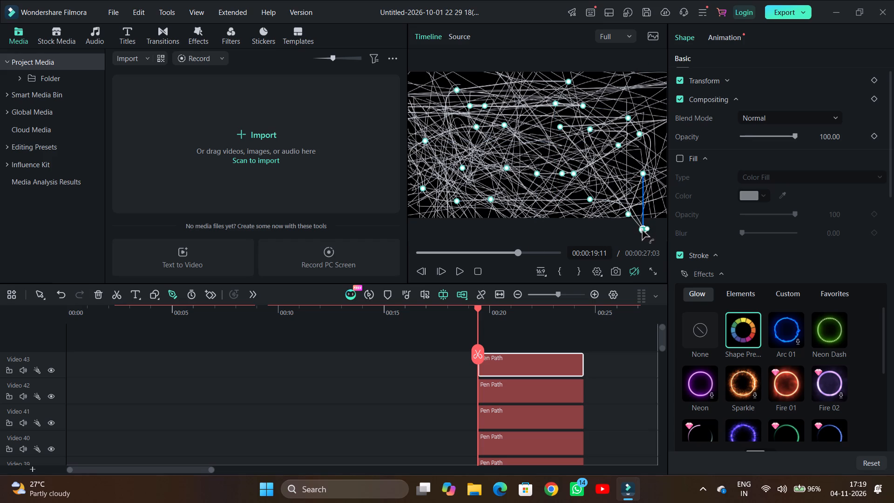
left_click_drag(642, 231, 508, 143)
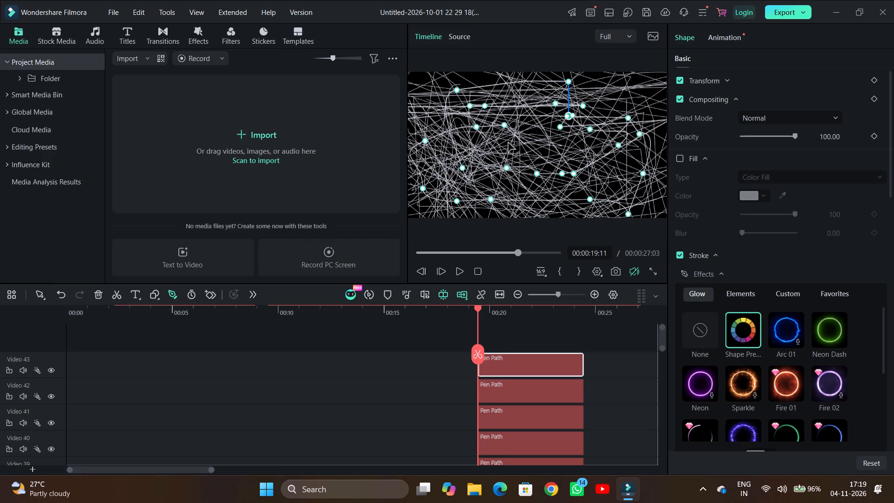
left_click_drag(508, 143, 533, 171)
Enlarge the video preview by shifting its border with the media library.
left_click_drag(406, 204, 612, 163)
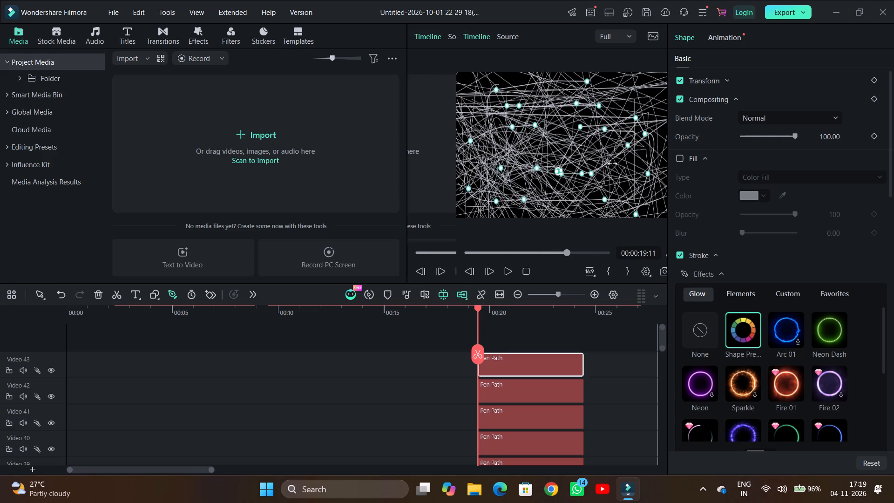
left_click_drag(612, 163, 526, 149)
double_click(526, 149)
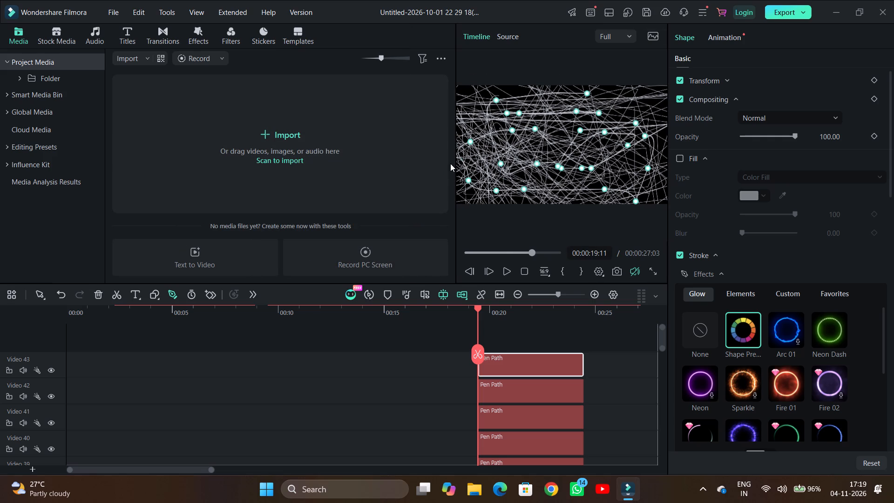
left_click_drag(454, 164, 357, 177)
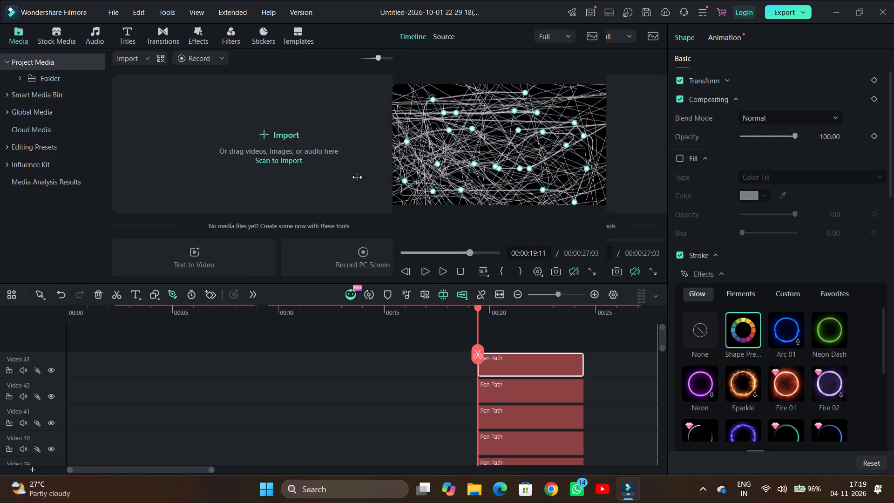
left_click_drag(357, 177, 338, 179)
Move the anchor point right of centre in the upper half to beside the anchor pair in the frame's upper left.
left_click_drag(574, 154, 508, 123)
left_click_drag(533, 121, 443, 93)
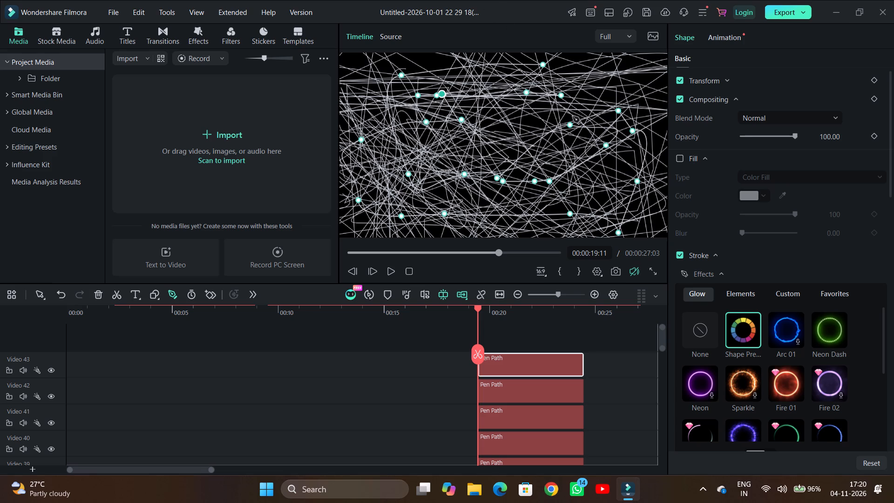
Move the Pen Path anchor point in the frame's upper right down past the bottom edge, up near the top, and back toward centre.
left_click_drag(569, 125, 482, 211)
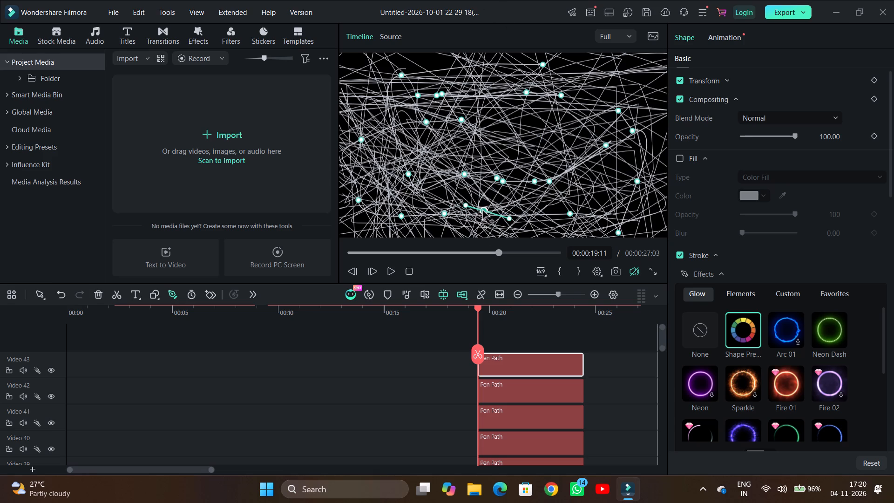
left_click_drag(482, 211, 484, 235)
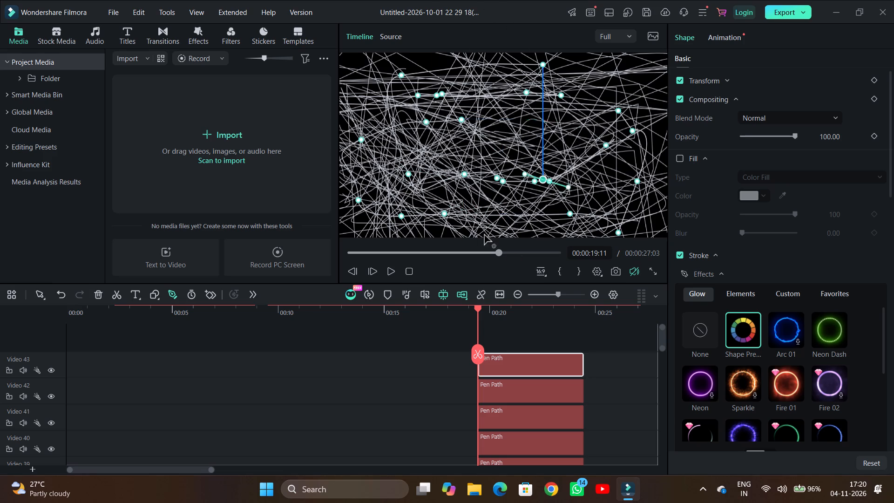
left_click_drag(484, 235, 502, 137)
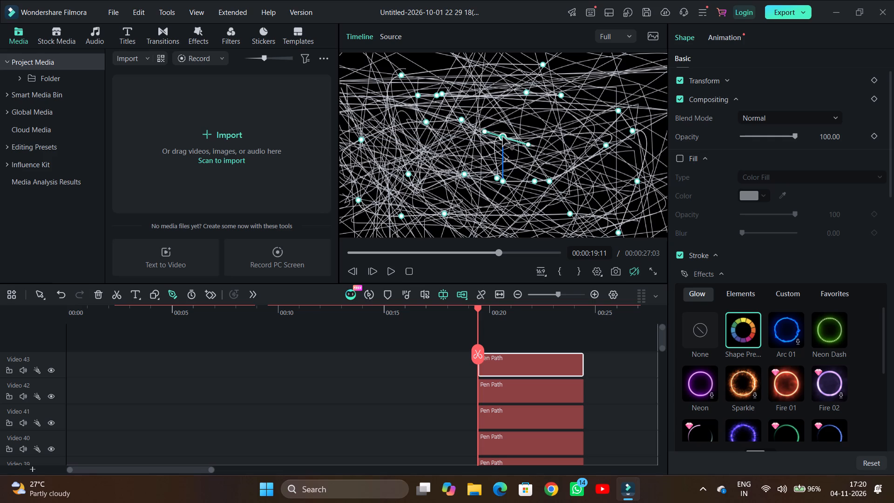
left_click_drag(502, 137, 504, 137)
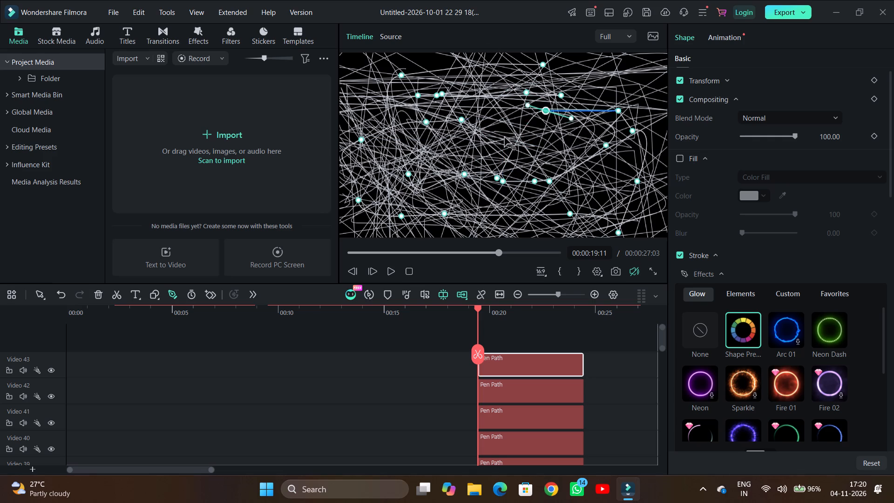
left_click_drag(504, 137, 508, 87)
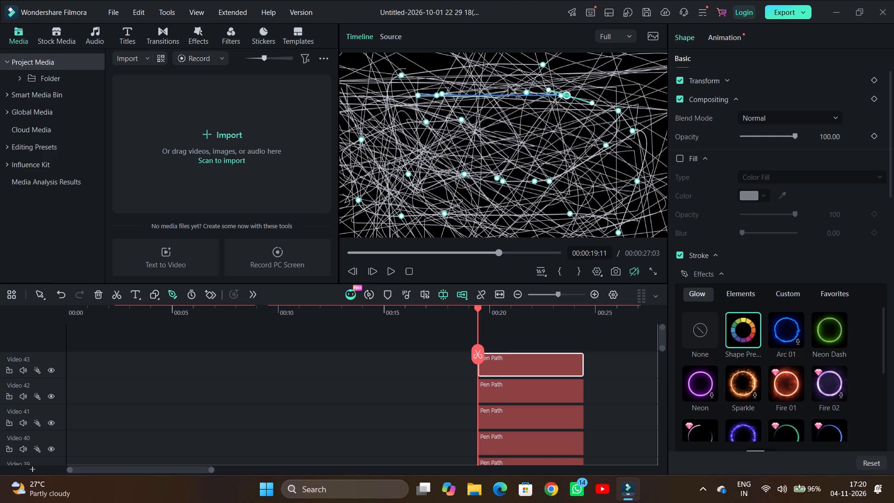
left_click_drag(508, 87, 481, 136)
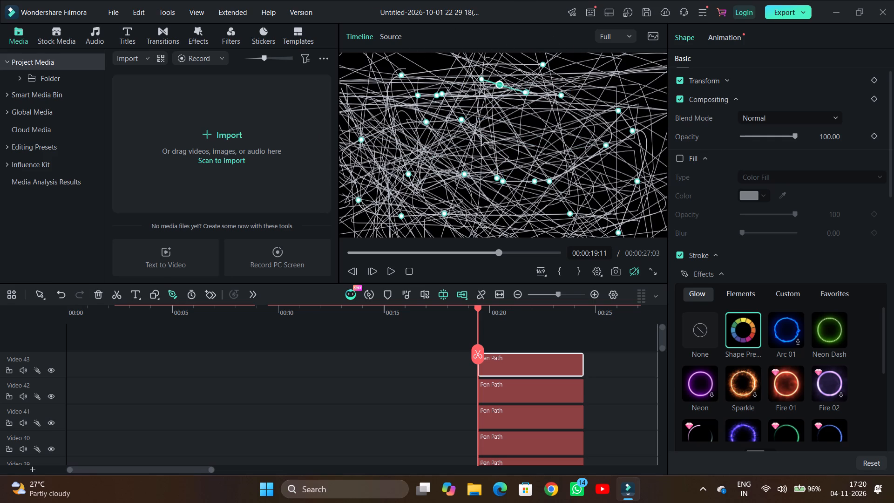
Move the same anchor point to the upper right, below the bottom edge, and up to the right side beside the neighbouring anchor.
left_click_drag(481, 136, 555, 88)
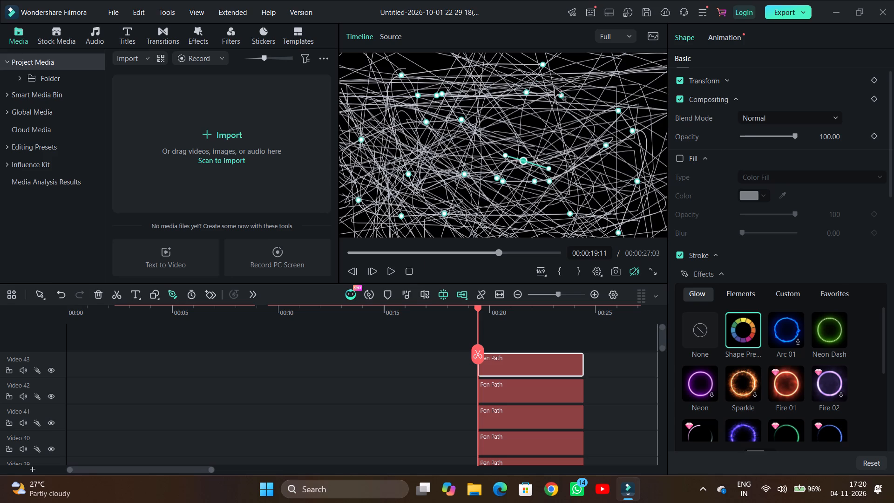
left_click_drag(555, 88, 479, 191)
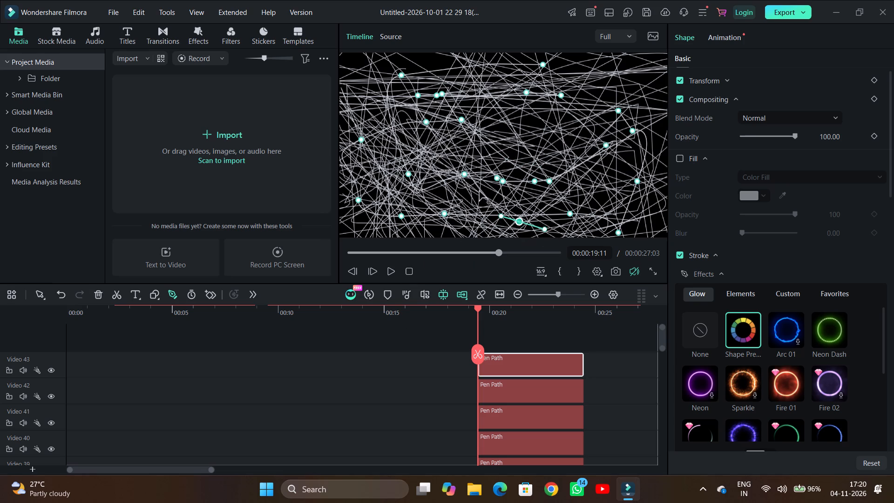
left_click_drag(479, 191, 541, 199)
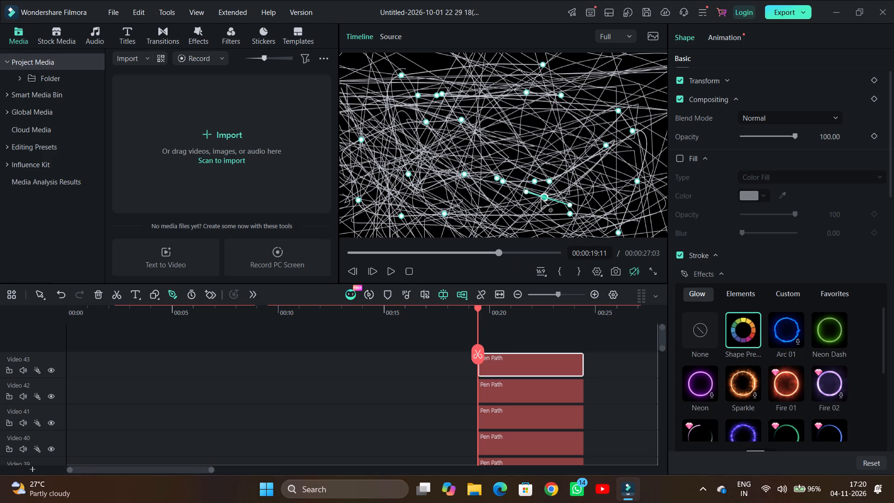
left_click_drag(541, 199, 570, 273)
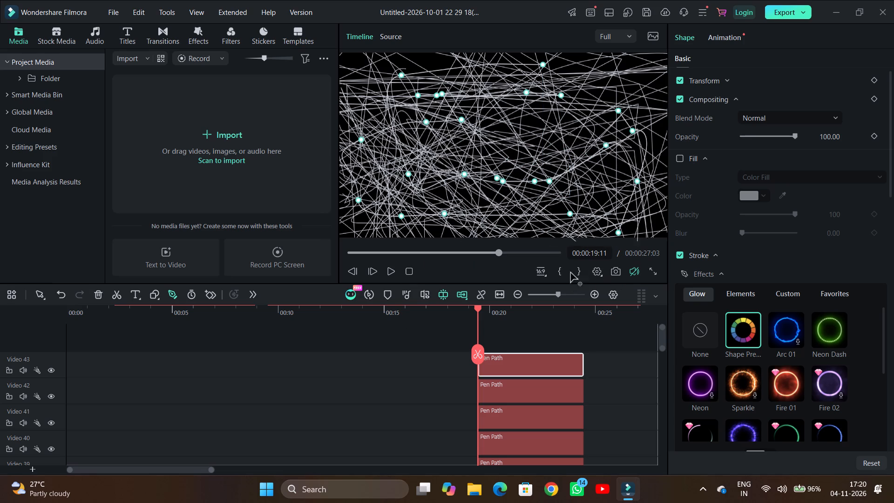
left_click_drag(570, 273, 633, 211)
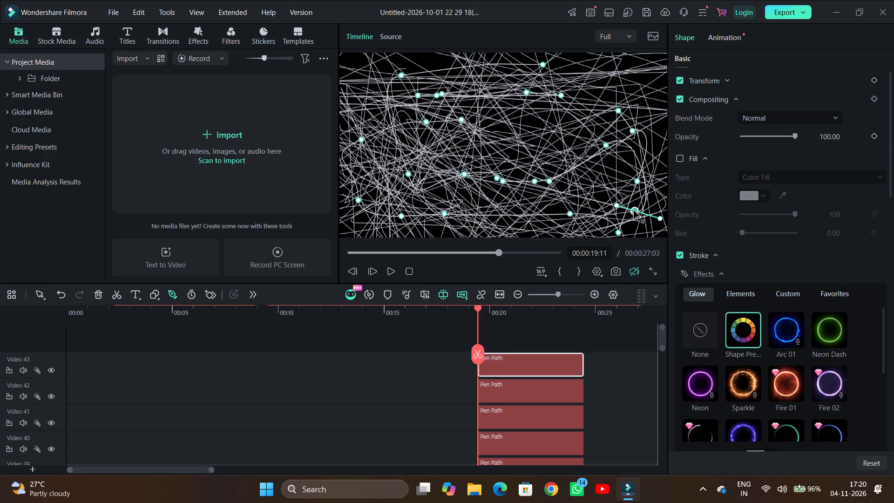
left_click_drag(633, 211, 637, 136)
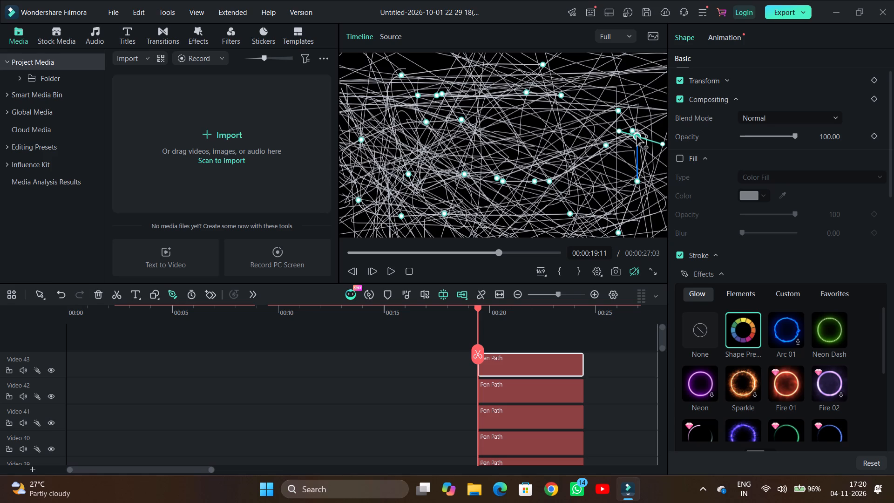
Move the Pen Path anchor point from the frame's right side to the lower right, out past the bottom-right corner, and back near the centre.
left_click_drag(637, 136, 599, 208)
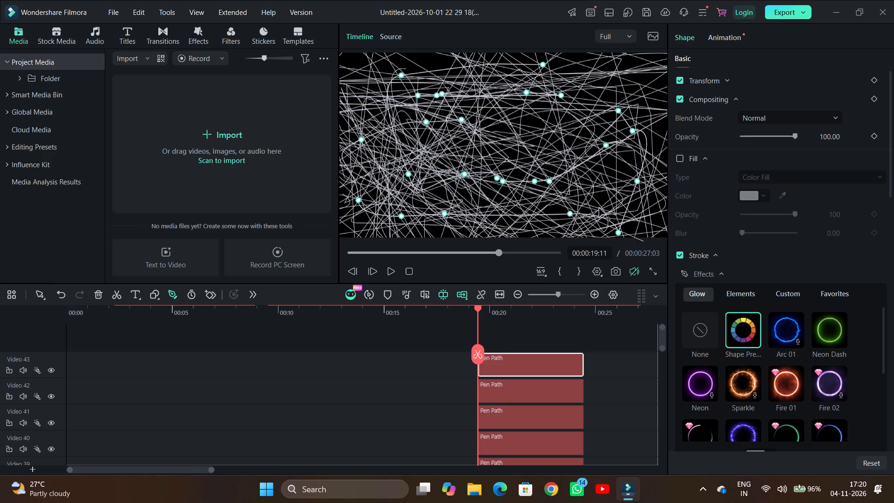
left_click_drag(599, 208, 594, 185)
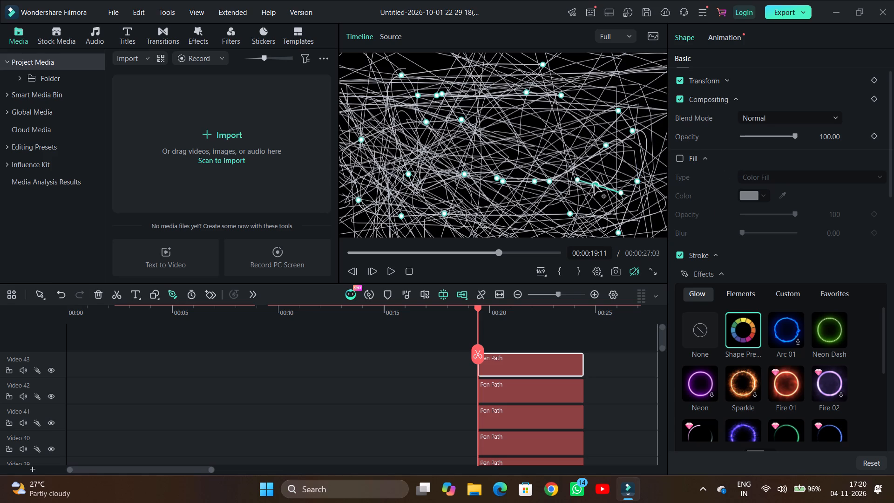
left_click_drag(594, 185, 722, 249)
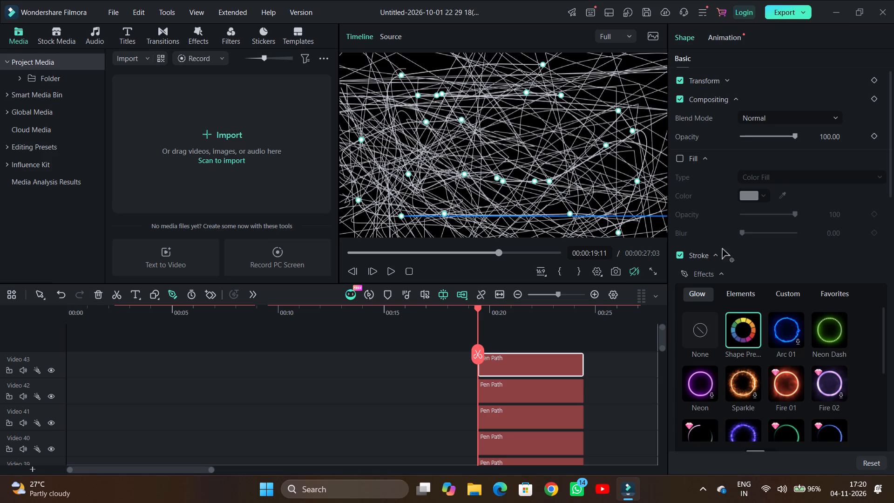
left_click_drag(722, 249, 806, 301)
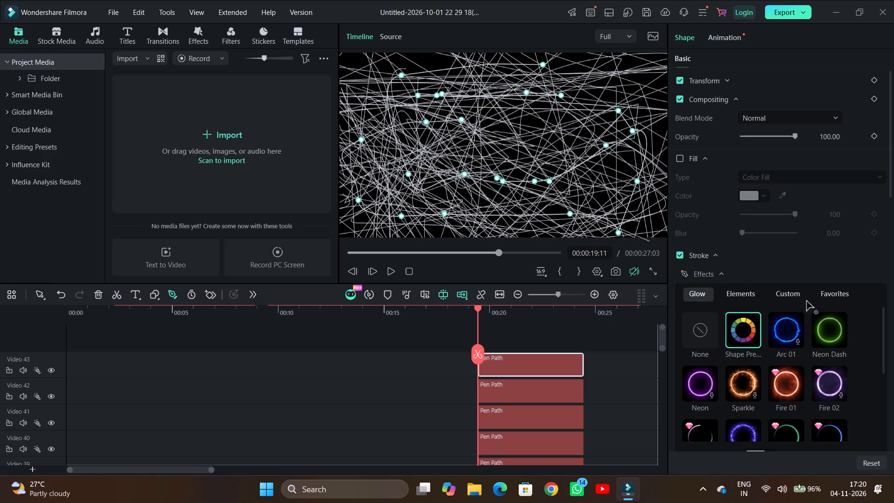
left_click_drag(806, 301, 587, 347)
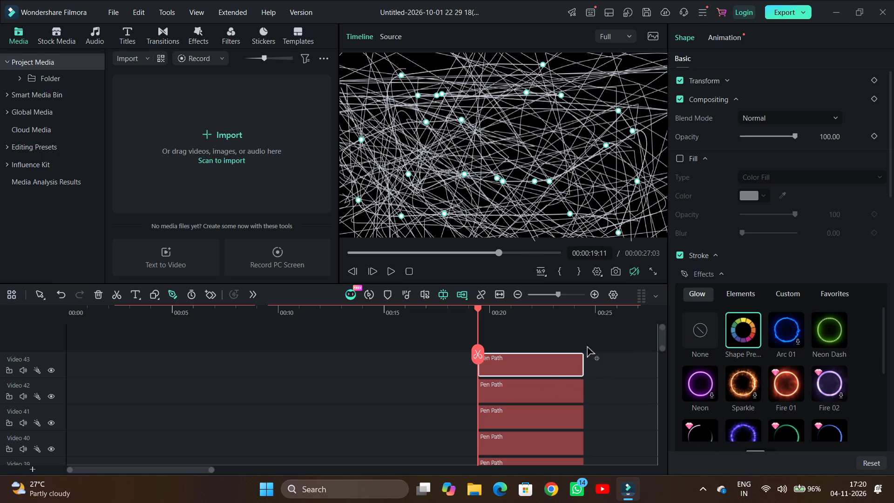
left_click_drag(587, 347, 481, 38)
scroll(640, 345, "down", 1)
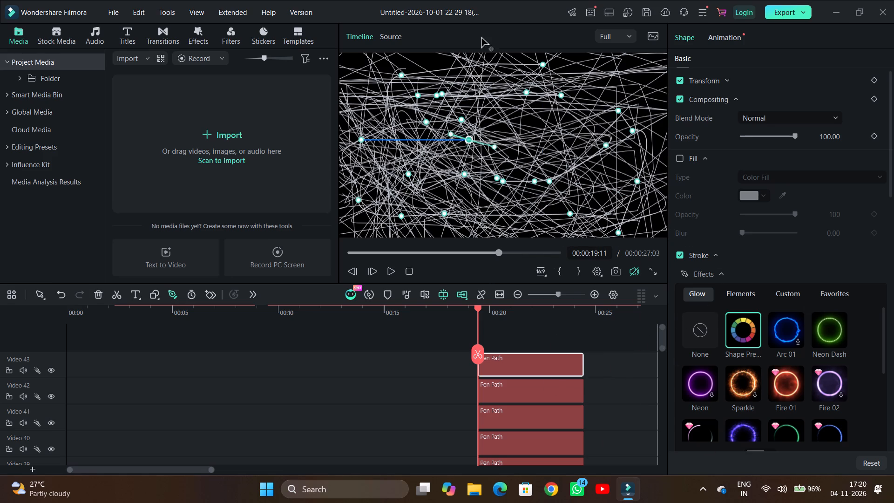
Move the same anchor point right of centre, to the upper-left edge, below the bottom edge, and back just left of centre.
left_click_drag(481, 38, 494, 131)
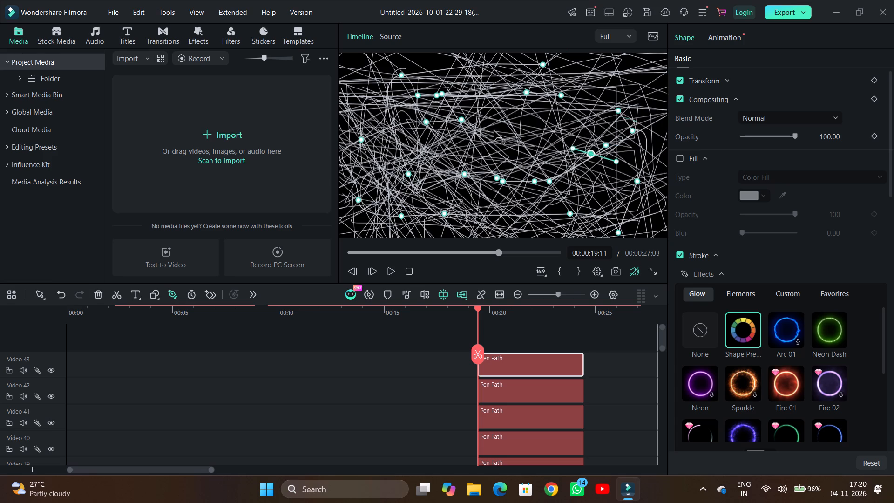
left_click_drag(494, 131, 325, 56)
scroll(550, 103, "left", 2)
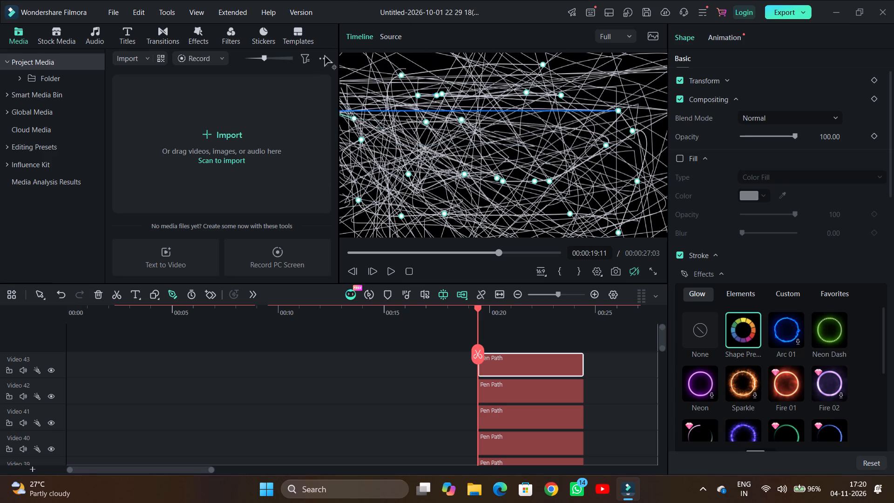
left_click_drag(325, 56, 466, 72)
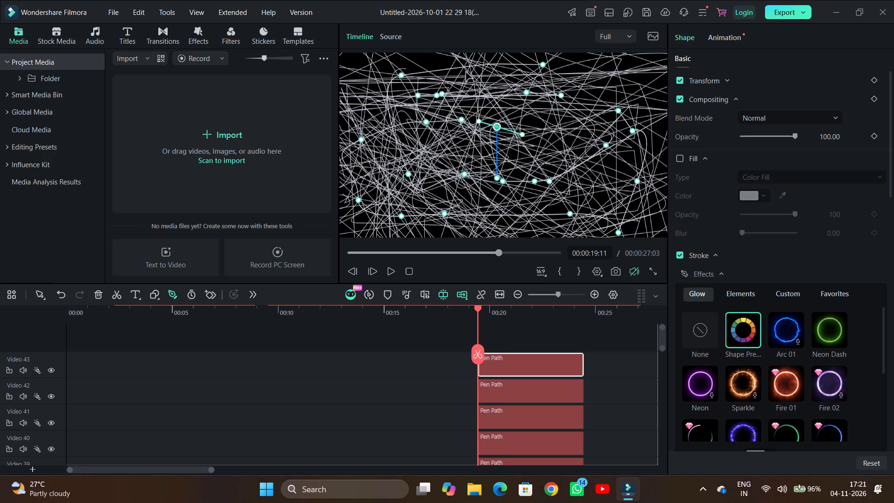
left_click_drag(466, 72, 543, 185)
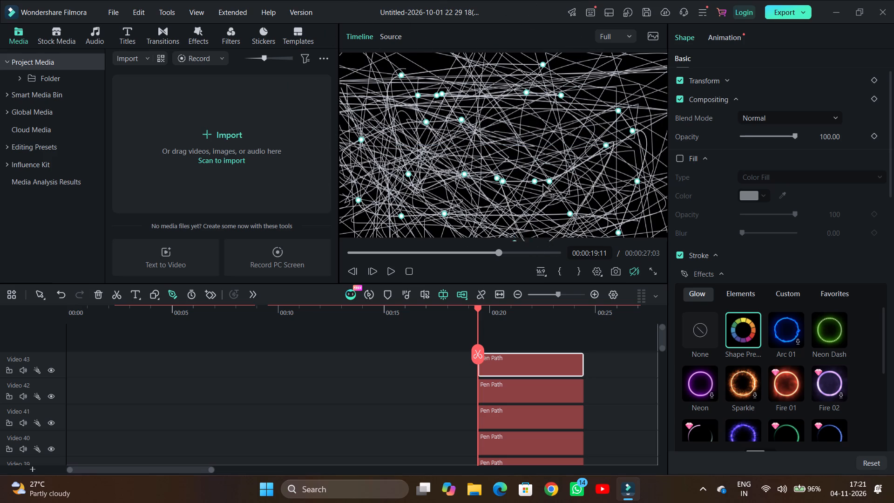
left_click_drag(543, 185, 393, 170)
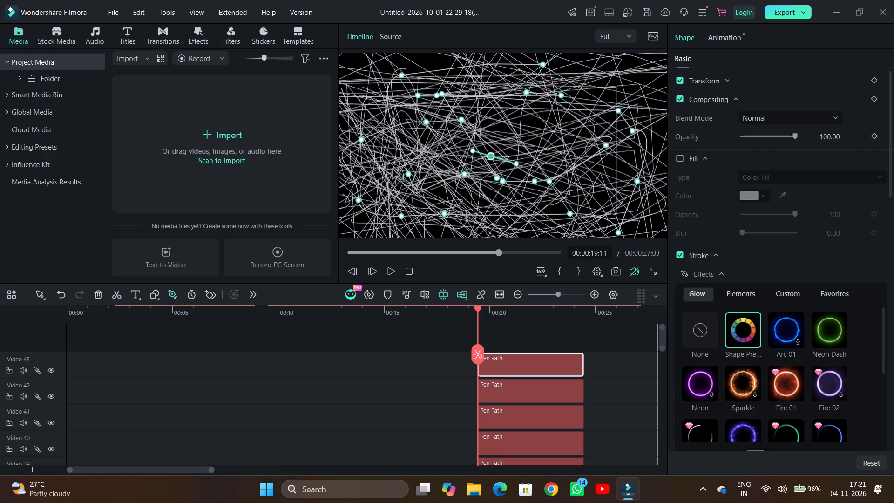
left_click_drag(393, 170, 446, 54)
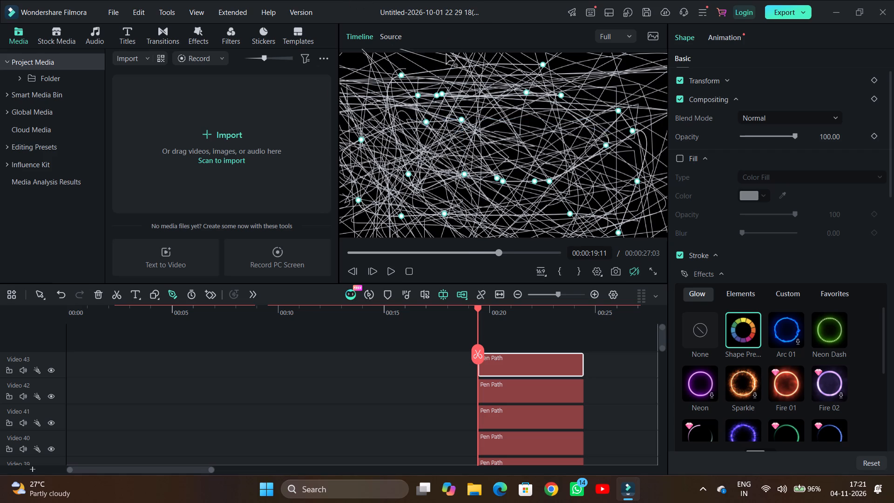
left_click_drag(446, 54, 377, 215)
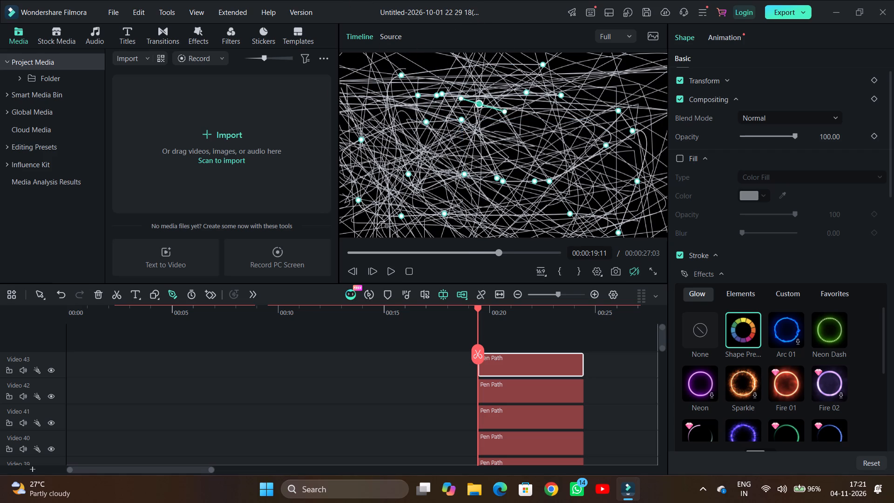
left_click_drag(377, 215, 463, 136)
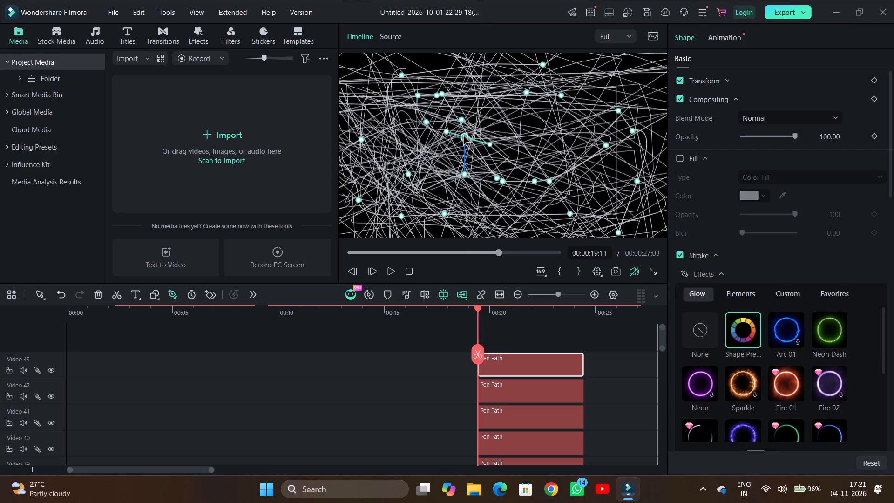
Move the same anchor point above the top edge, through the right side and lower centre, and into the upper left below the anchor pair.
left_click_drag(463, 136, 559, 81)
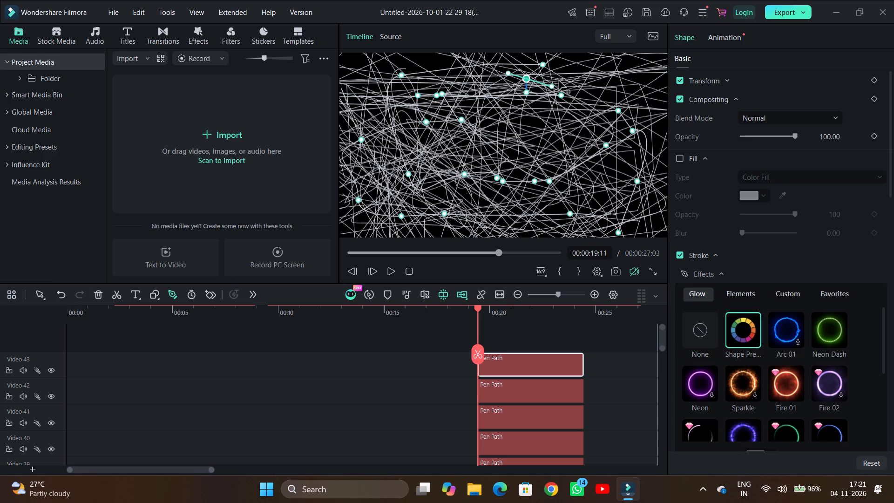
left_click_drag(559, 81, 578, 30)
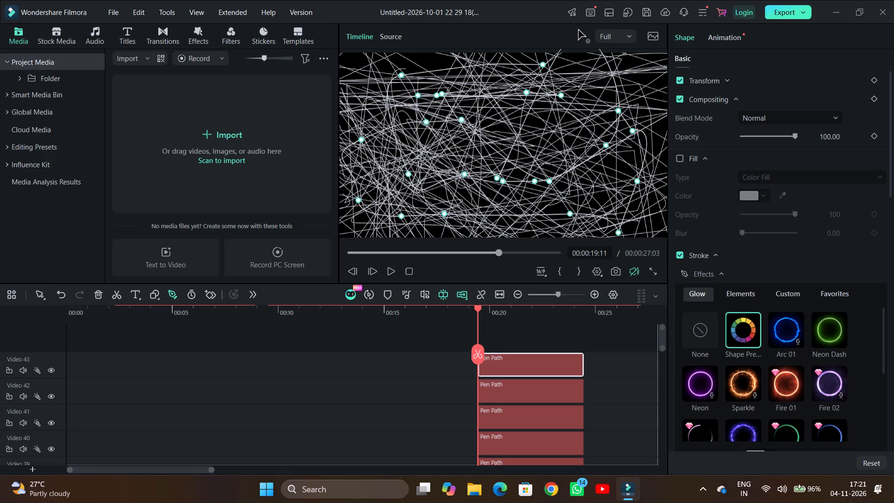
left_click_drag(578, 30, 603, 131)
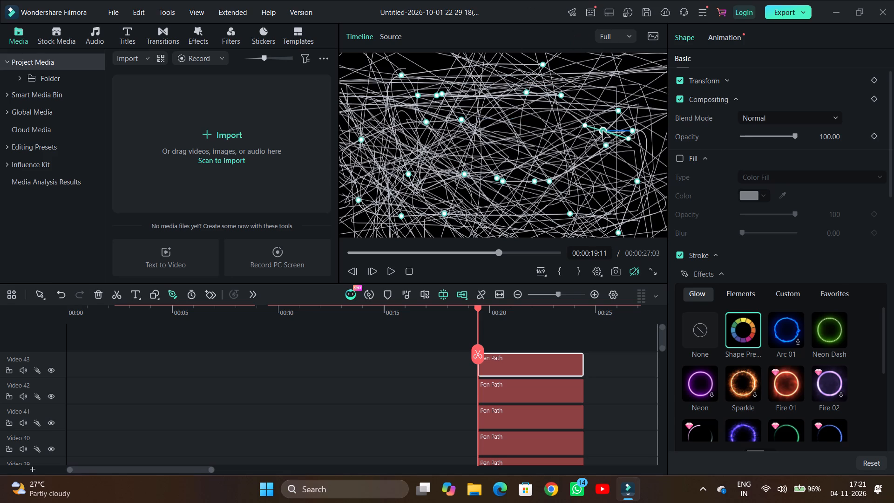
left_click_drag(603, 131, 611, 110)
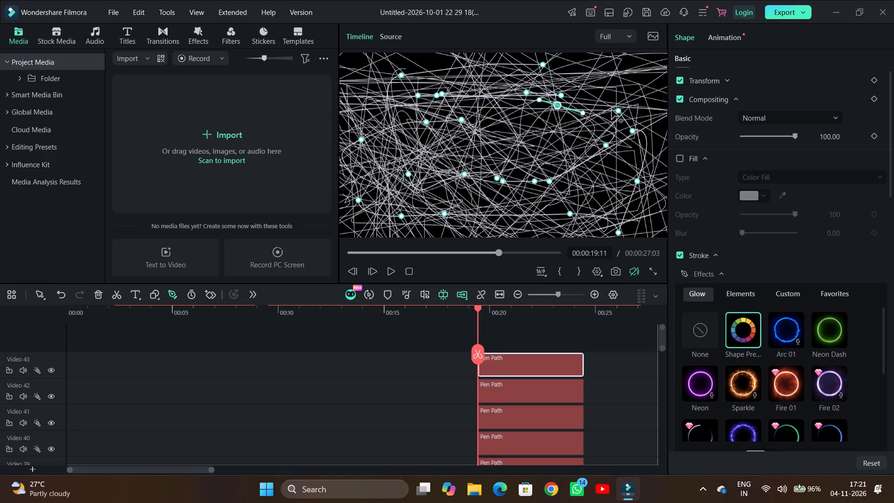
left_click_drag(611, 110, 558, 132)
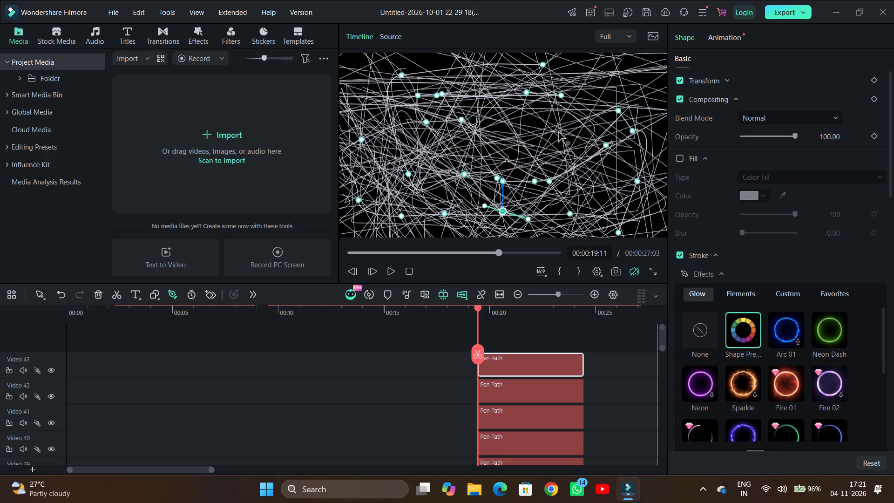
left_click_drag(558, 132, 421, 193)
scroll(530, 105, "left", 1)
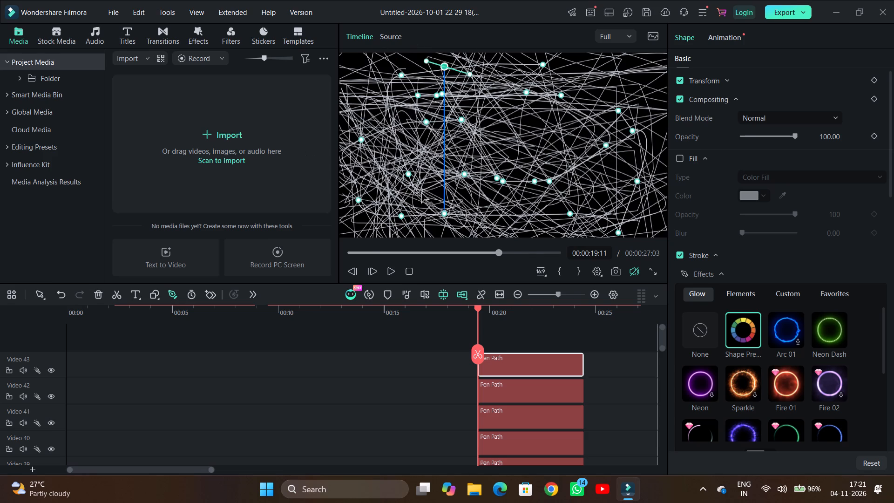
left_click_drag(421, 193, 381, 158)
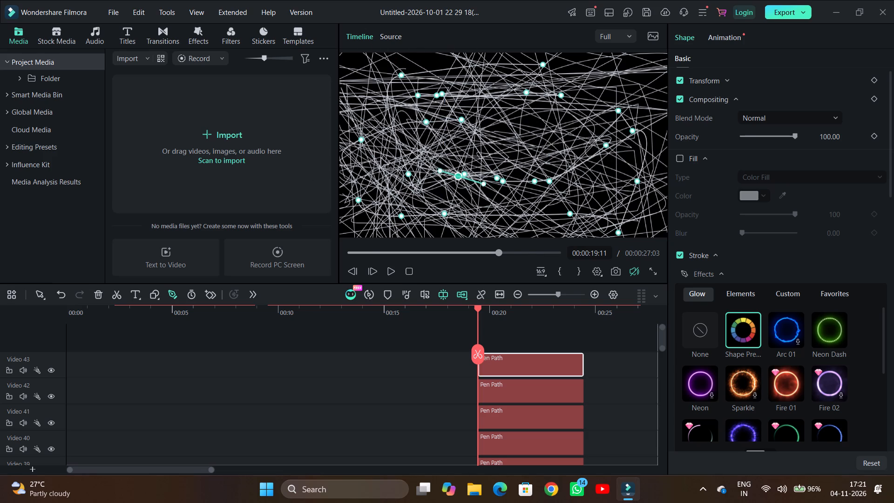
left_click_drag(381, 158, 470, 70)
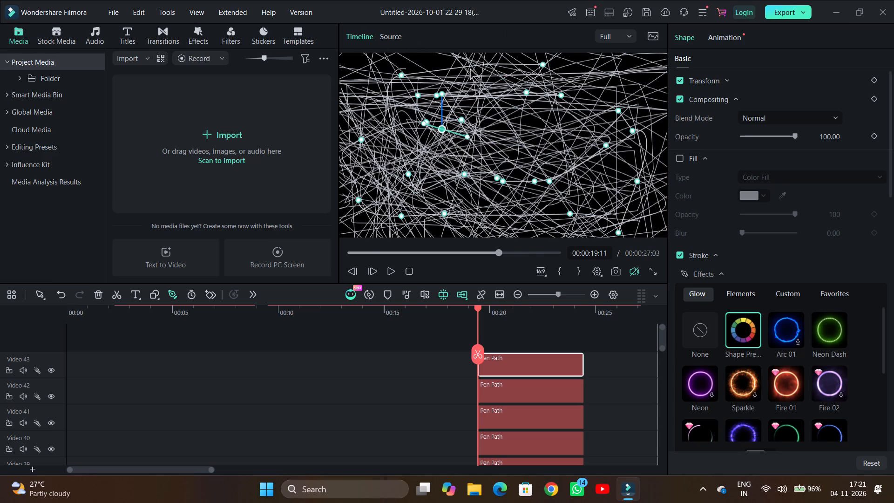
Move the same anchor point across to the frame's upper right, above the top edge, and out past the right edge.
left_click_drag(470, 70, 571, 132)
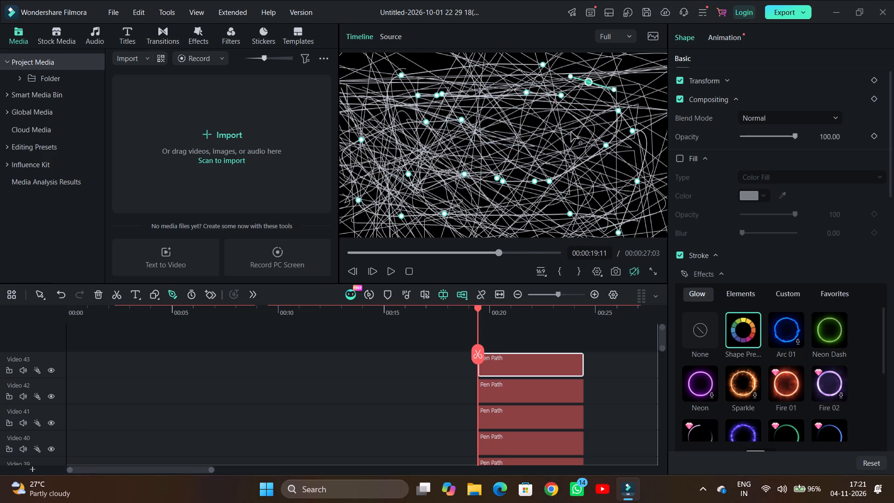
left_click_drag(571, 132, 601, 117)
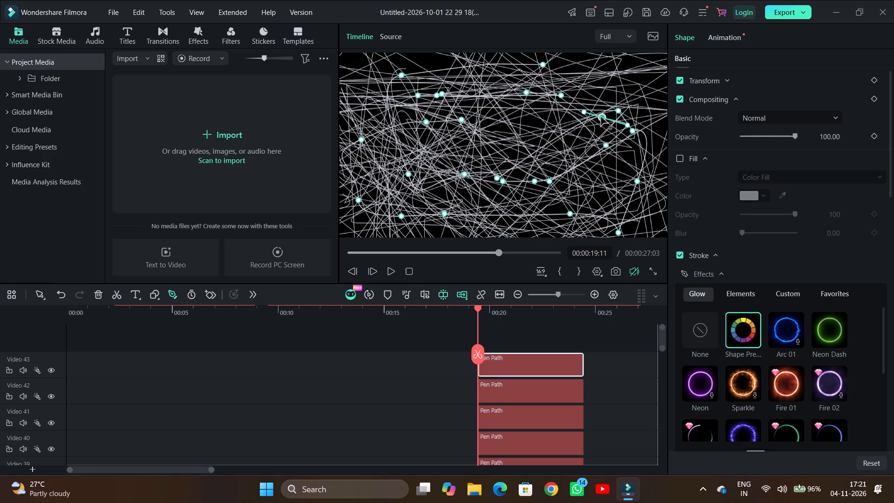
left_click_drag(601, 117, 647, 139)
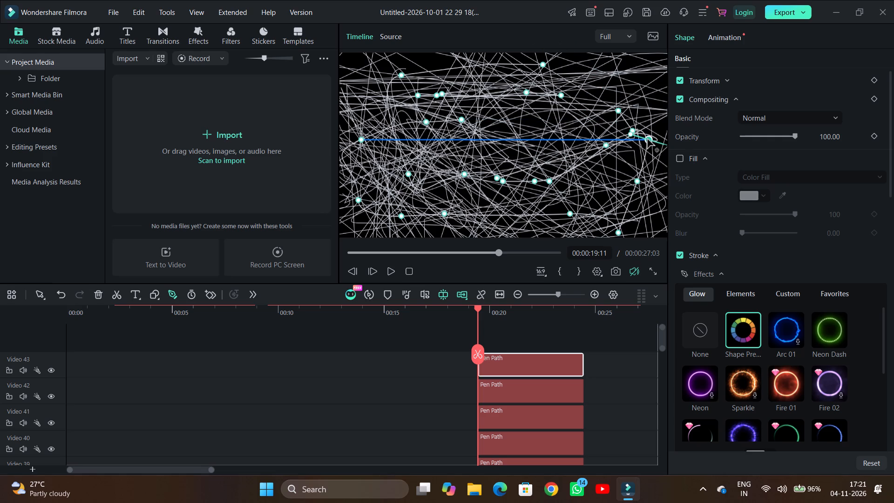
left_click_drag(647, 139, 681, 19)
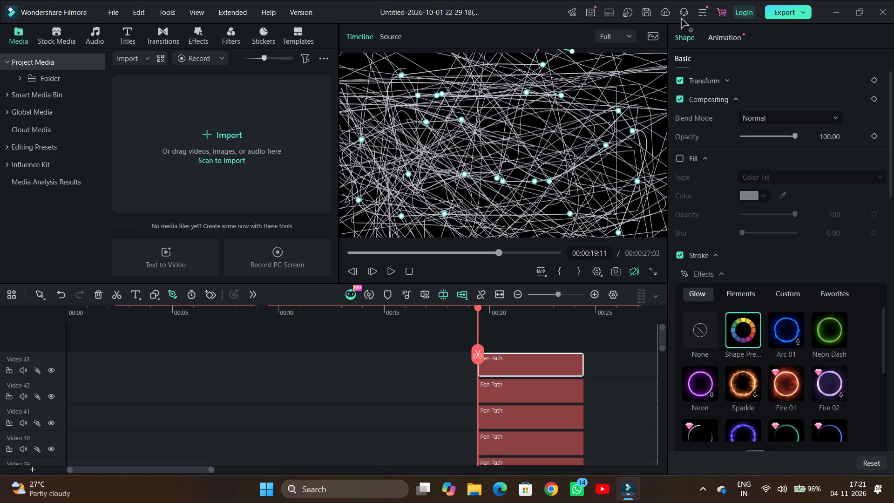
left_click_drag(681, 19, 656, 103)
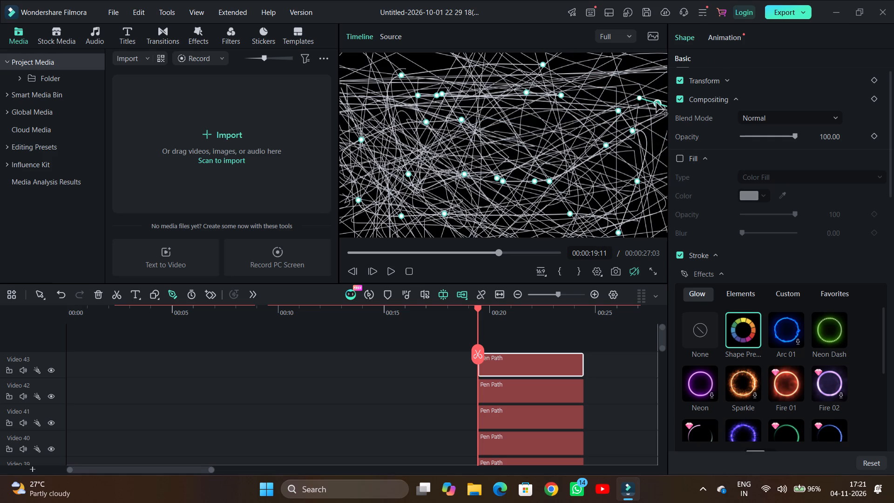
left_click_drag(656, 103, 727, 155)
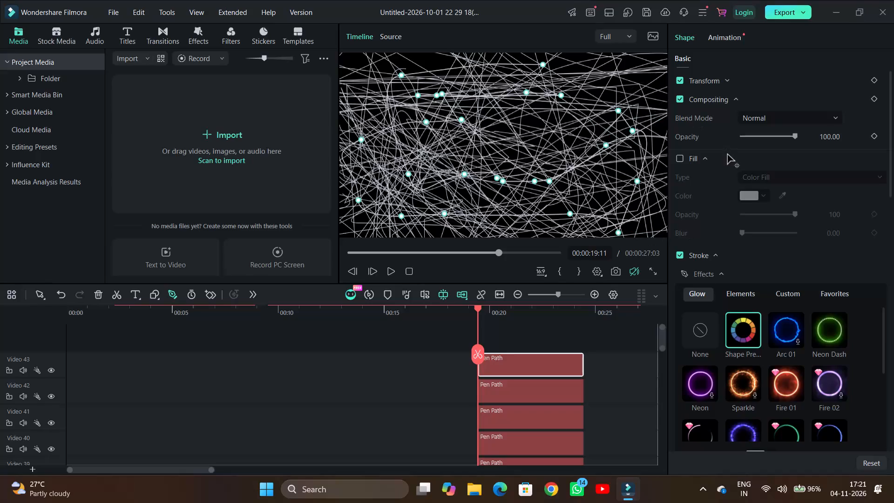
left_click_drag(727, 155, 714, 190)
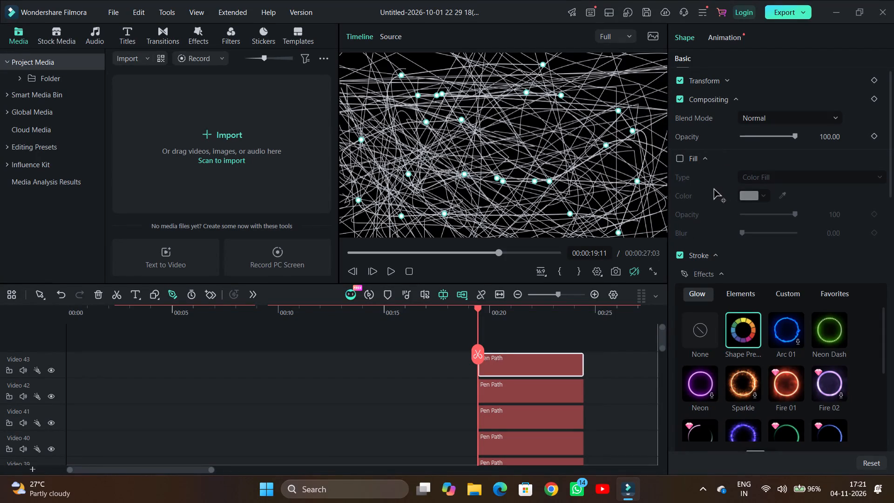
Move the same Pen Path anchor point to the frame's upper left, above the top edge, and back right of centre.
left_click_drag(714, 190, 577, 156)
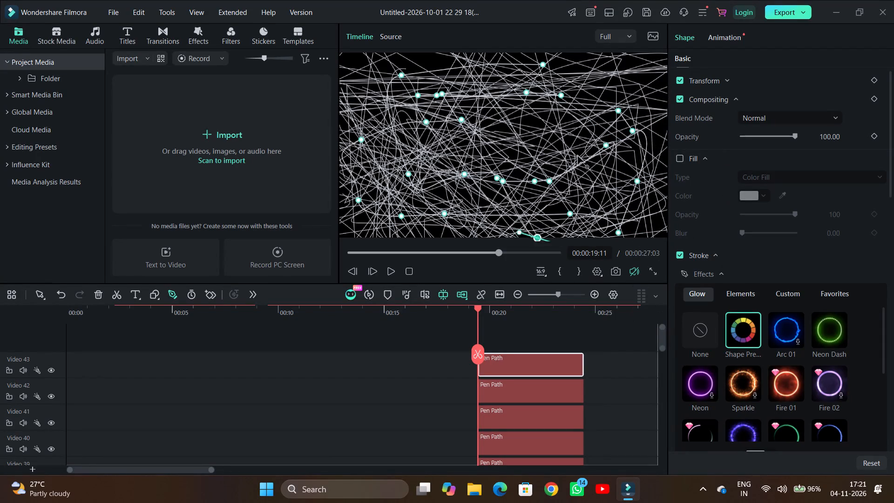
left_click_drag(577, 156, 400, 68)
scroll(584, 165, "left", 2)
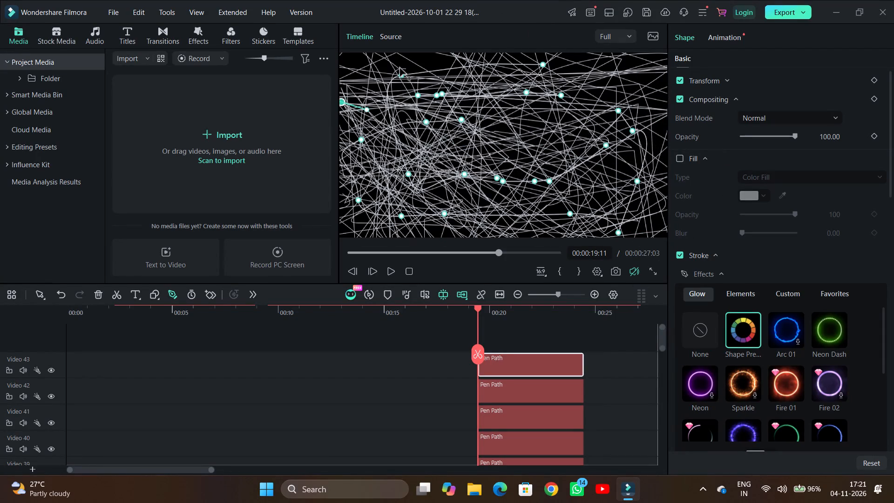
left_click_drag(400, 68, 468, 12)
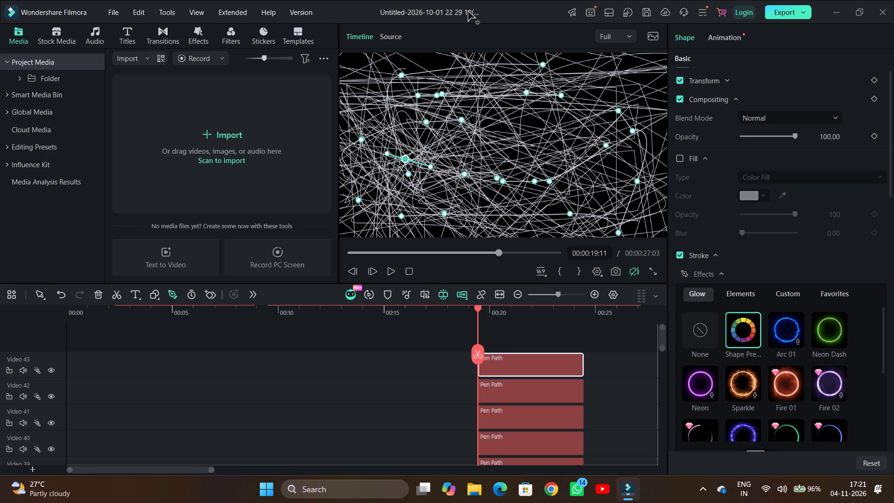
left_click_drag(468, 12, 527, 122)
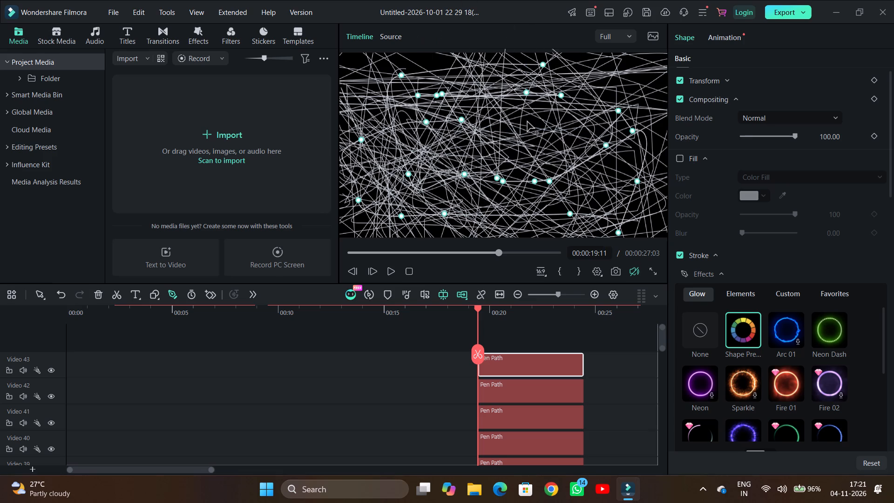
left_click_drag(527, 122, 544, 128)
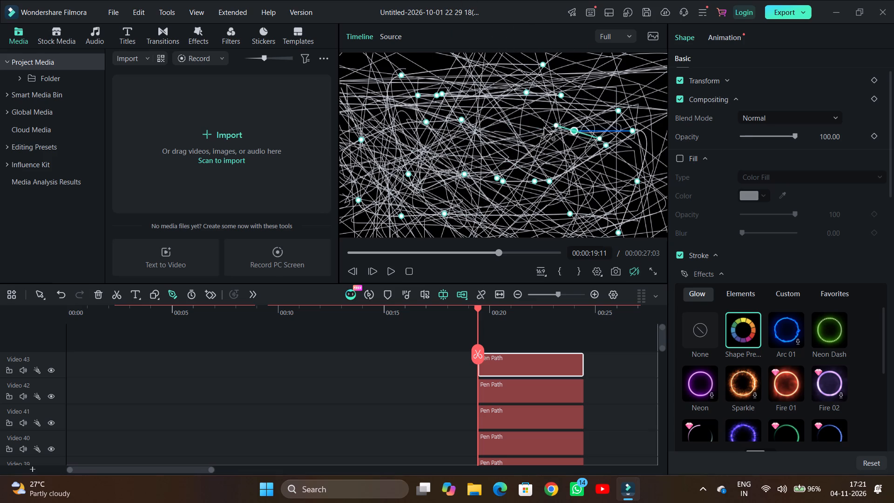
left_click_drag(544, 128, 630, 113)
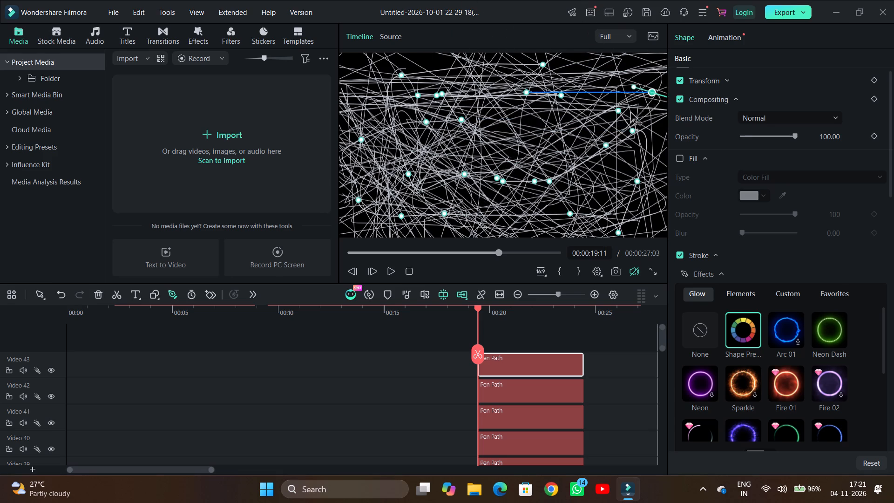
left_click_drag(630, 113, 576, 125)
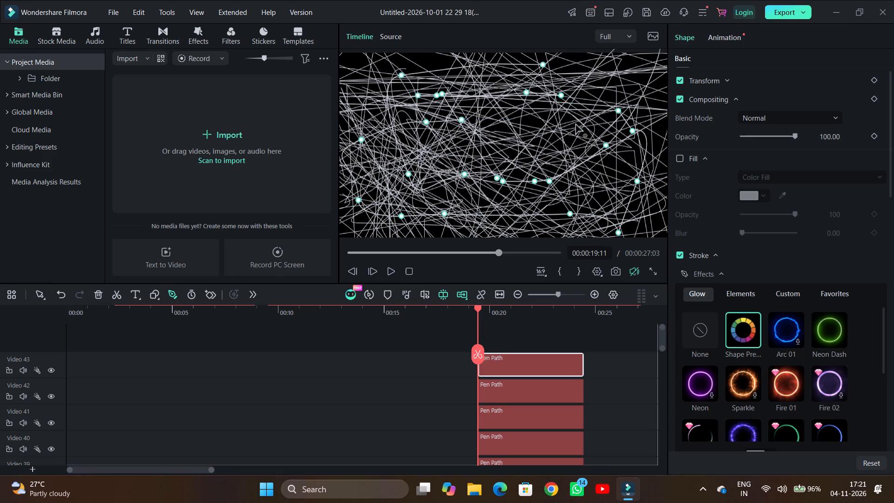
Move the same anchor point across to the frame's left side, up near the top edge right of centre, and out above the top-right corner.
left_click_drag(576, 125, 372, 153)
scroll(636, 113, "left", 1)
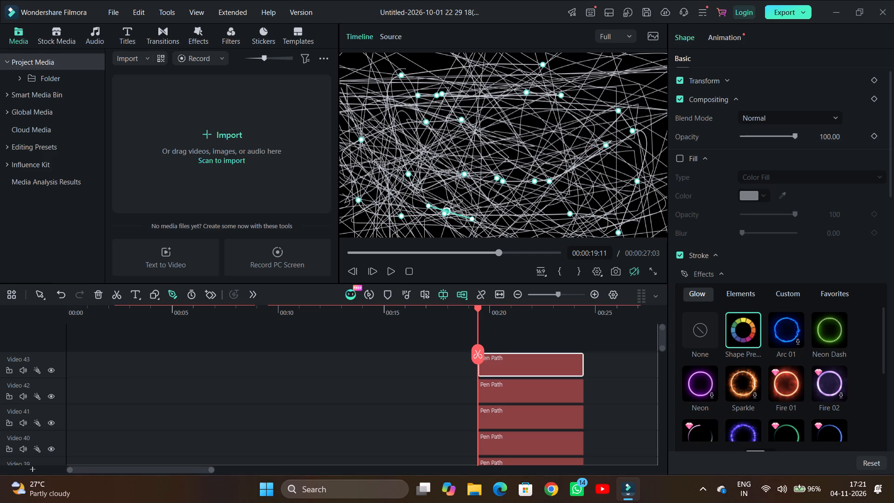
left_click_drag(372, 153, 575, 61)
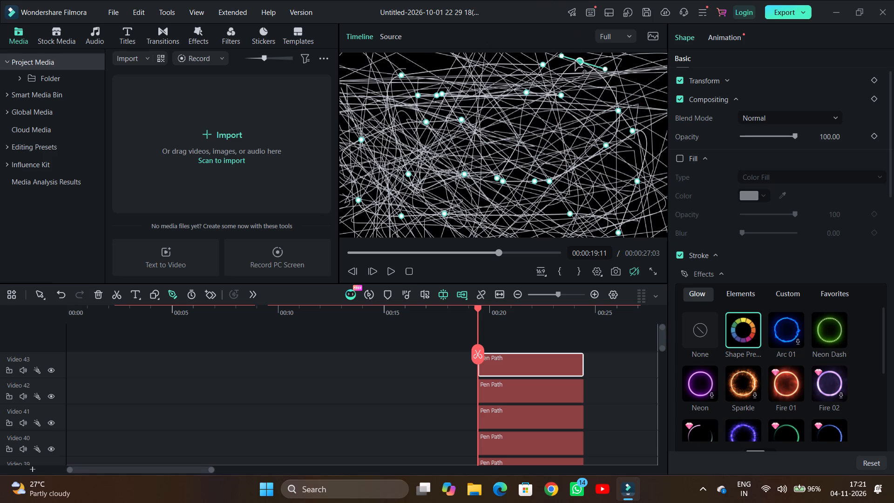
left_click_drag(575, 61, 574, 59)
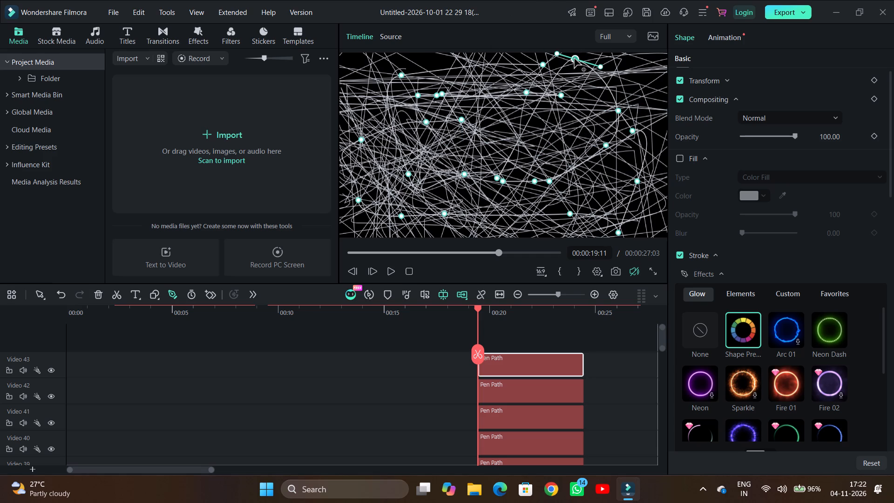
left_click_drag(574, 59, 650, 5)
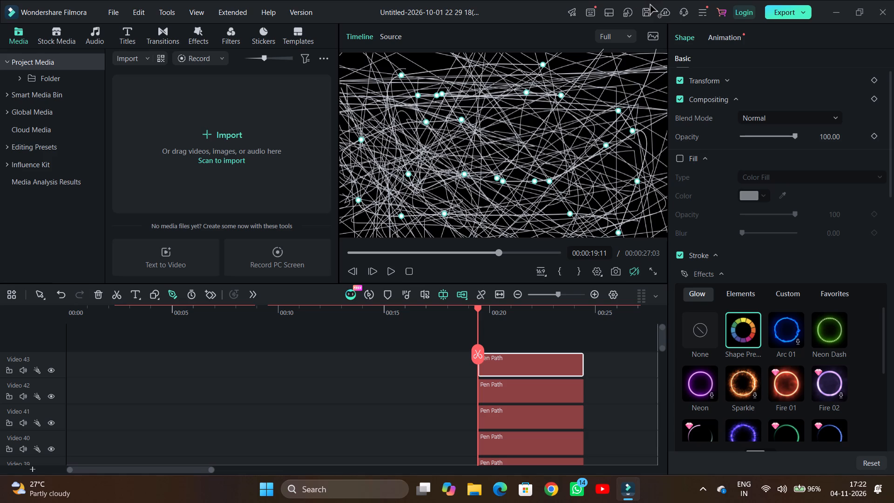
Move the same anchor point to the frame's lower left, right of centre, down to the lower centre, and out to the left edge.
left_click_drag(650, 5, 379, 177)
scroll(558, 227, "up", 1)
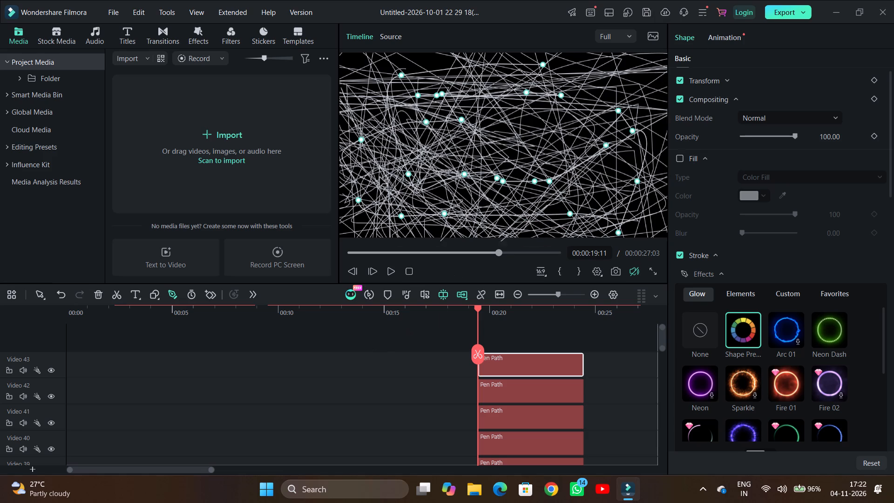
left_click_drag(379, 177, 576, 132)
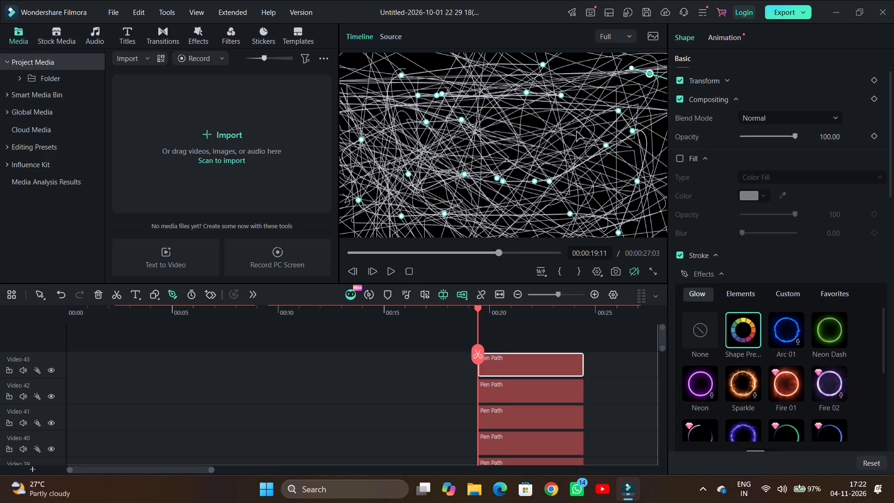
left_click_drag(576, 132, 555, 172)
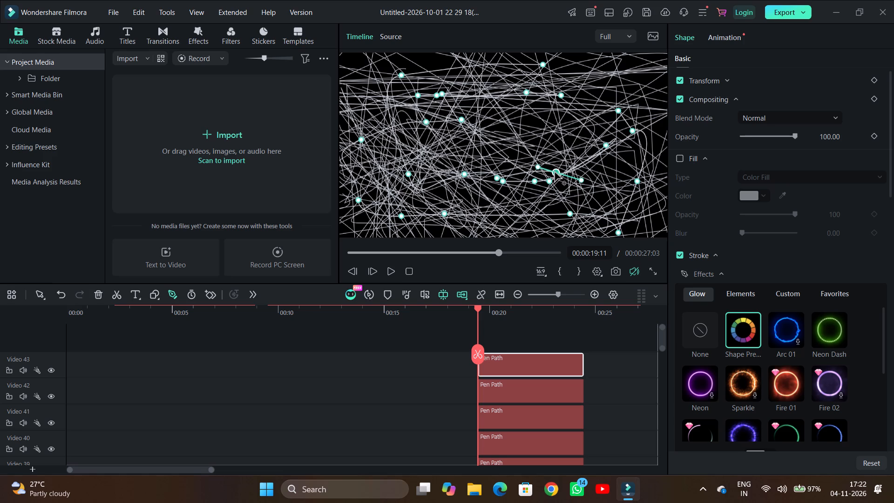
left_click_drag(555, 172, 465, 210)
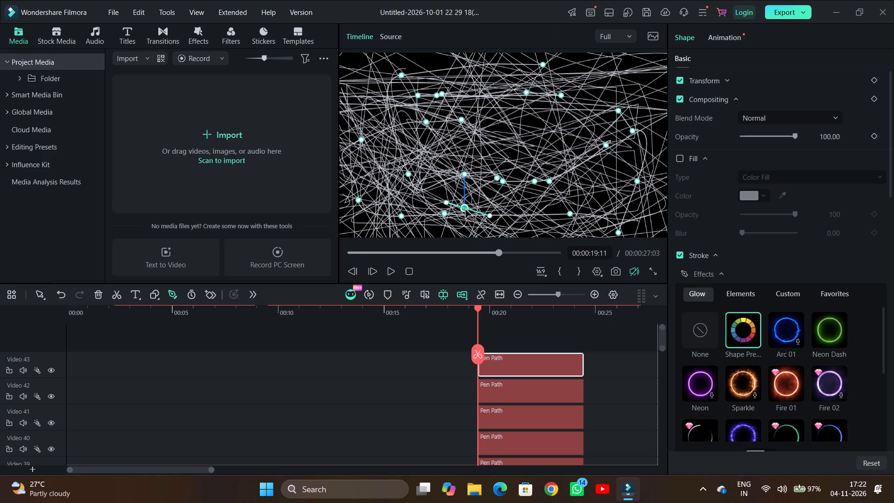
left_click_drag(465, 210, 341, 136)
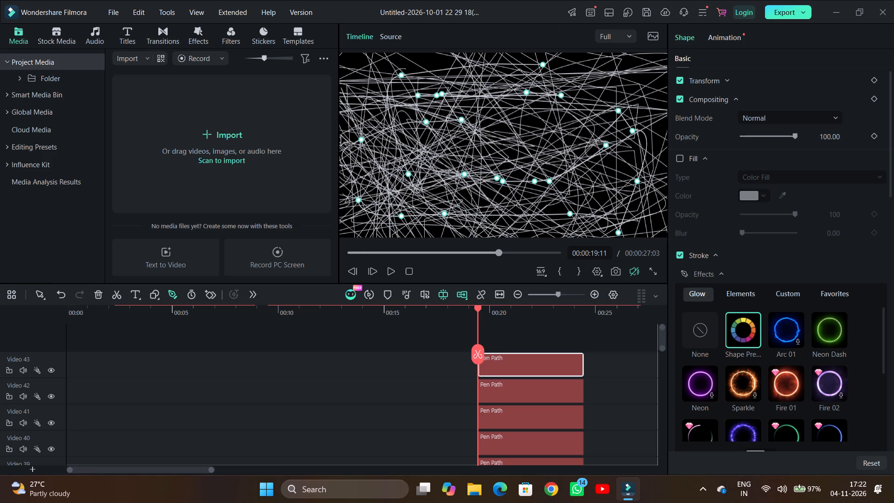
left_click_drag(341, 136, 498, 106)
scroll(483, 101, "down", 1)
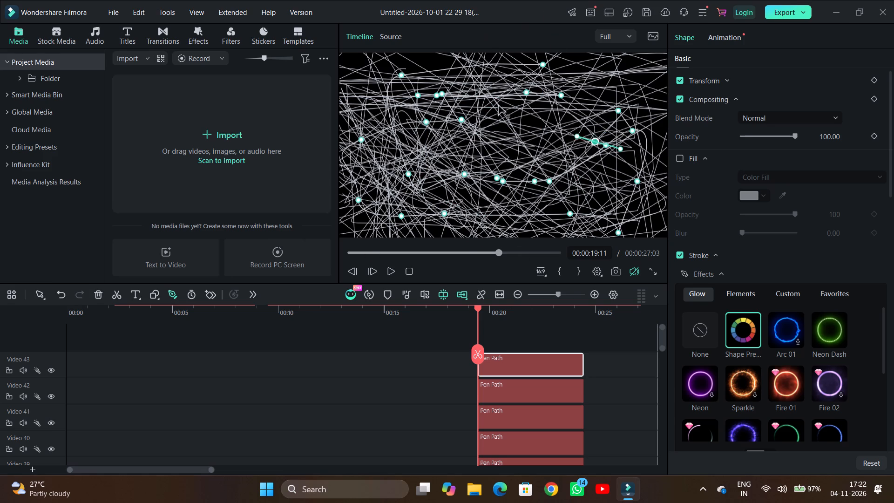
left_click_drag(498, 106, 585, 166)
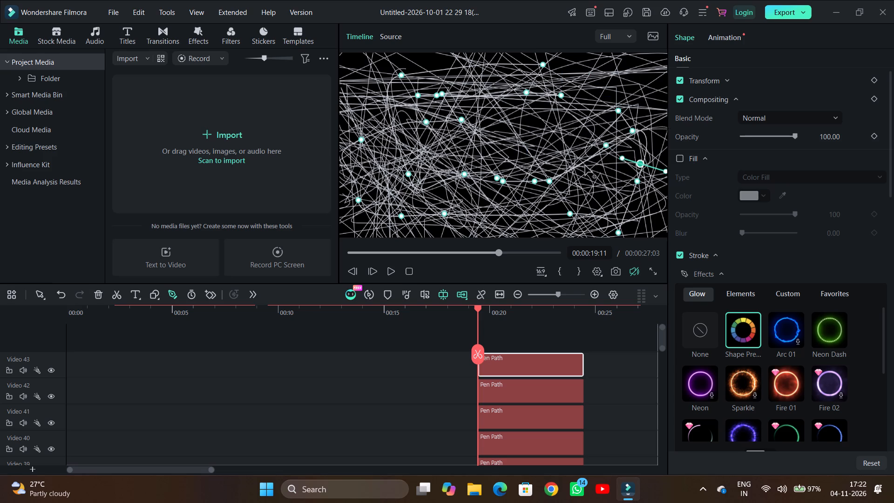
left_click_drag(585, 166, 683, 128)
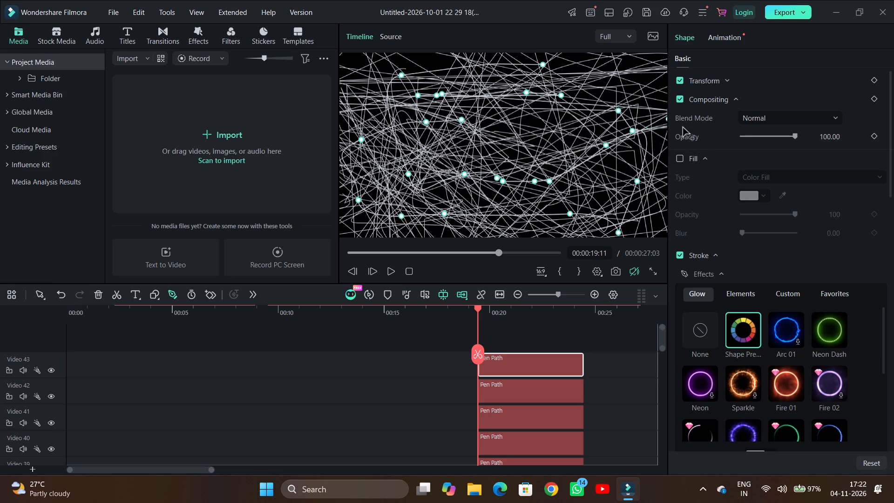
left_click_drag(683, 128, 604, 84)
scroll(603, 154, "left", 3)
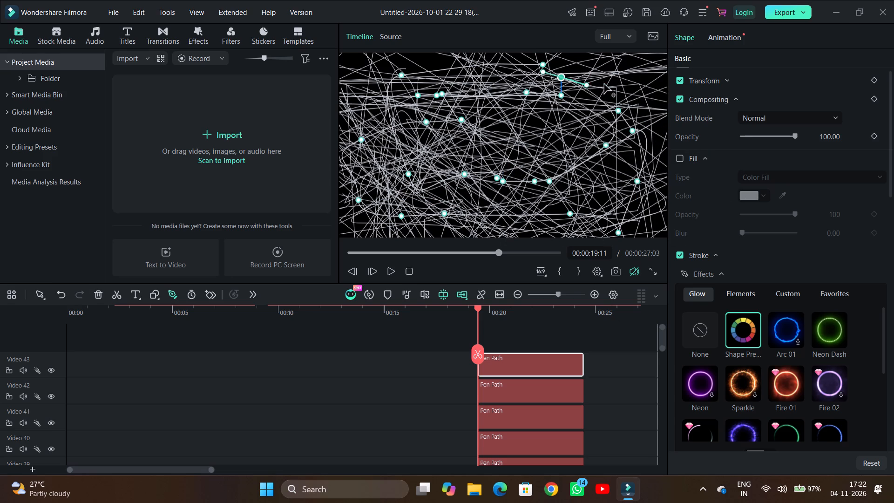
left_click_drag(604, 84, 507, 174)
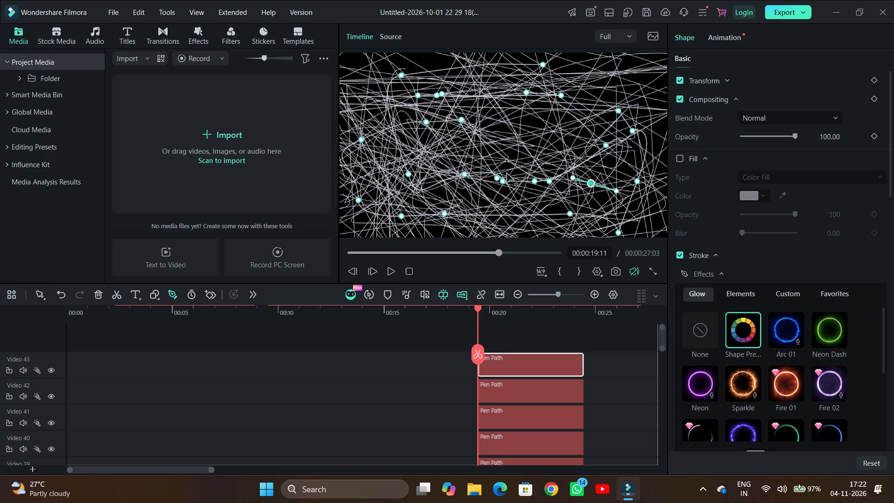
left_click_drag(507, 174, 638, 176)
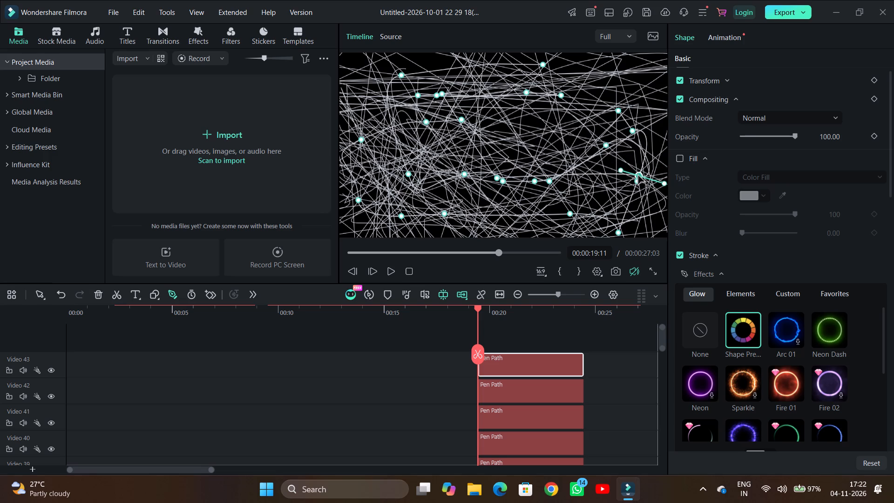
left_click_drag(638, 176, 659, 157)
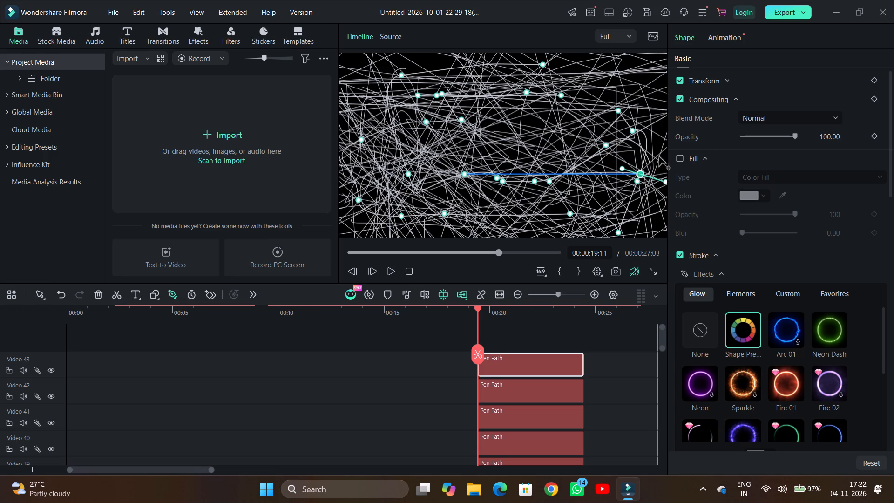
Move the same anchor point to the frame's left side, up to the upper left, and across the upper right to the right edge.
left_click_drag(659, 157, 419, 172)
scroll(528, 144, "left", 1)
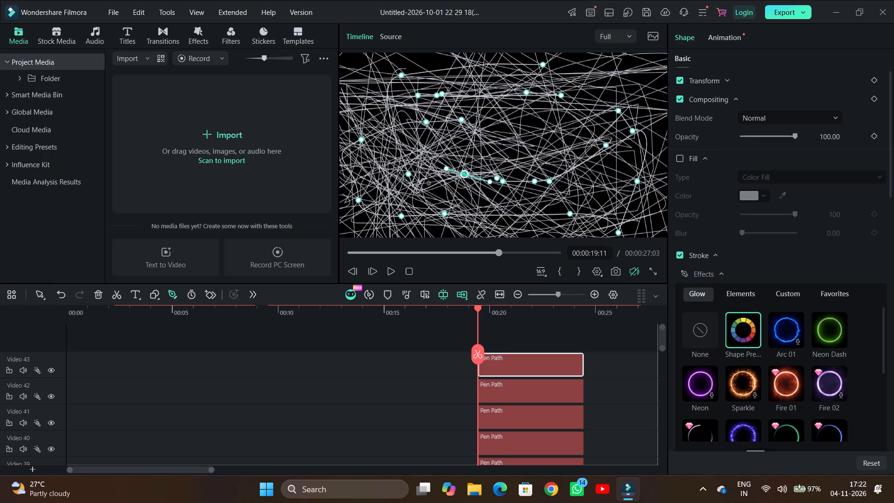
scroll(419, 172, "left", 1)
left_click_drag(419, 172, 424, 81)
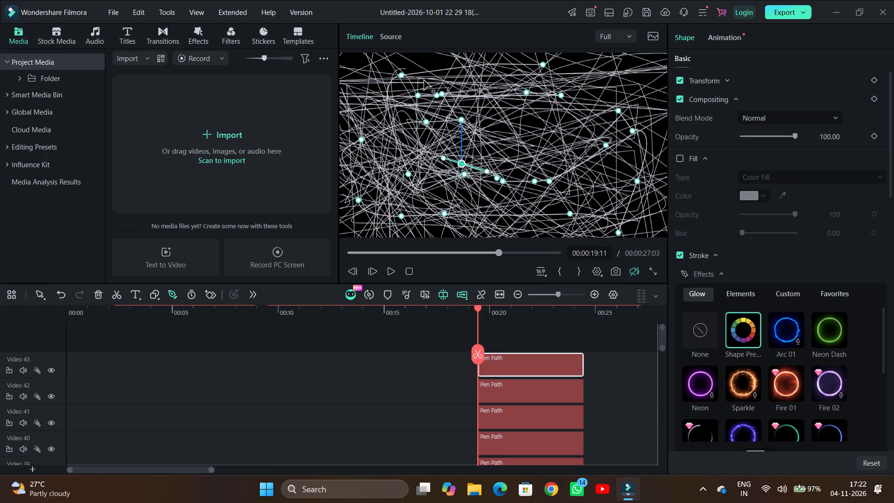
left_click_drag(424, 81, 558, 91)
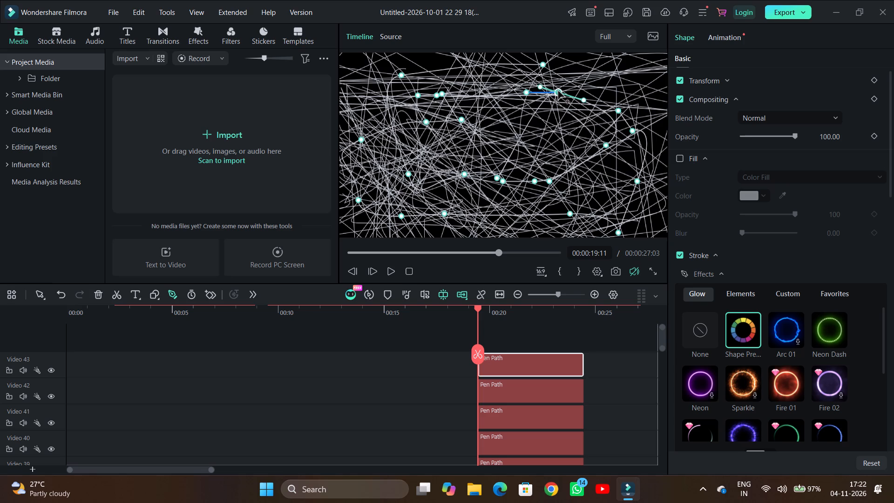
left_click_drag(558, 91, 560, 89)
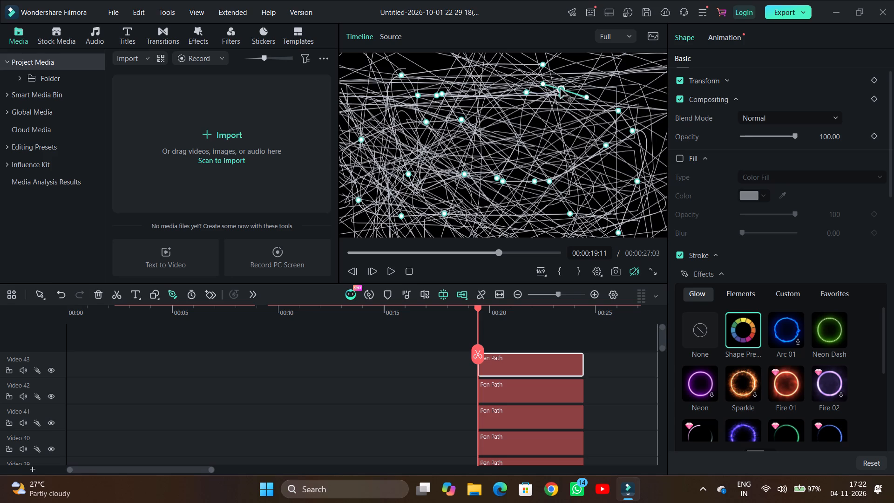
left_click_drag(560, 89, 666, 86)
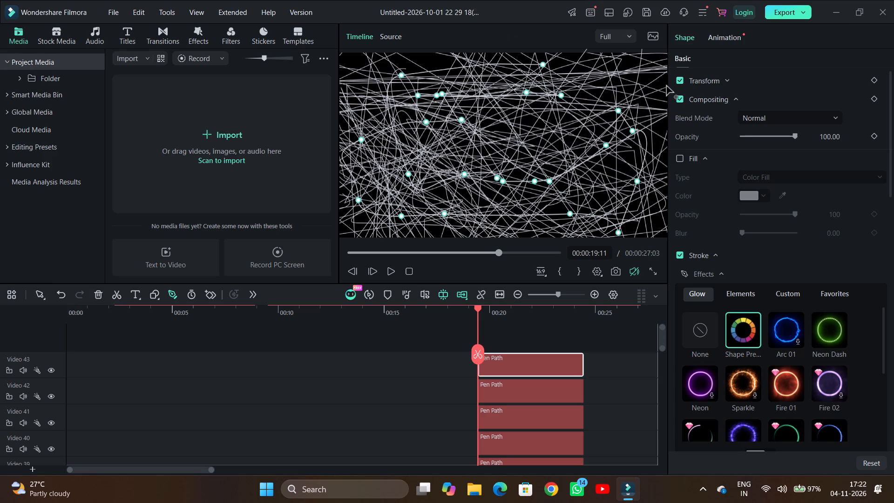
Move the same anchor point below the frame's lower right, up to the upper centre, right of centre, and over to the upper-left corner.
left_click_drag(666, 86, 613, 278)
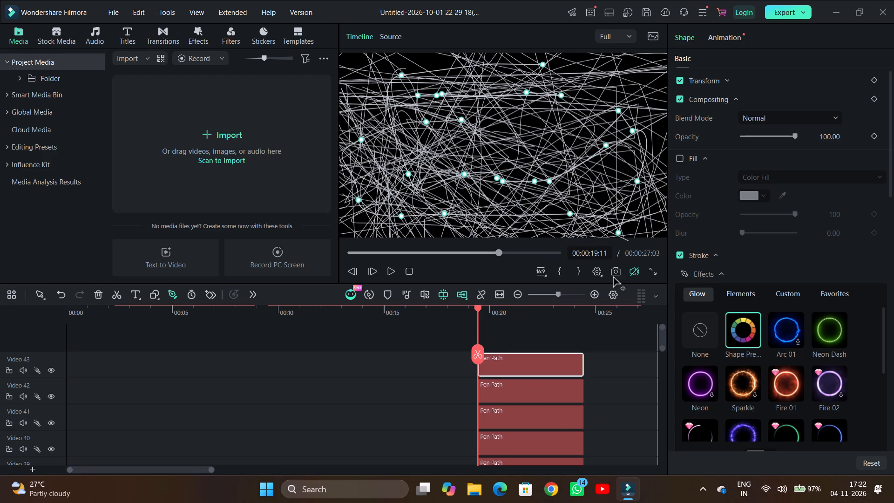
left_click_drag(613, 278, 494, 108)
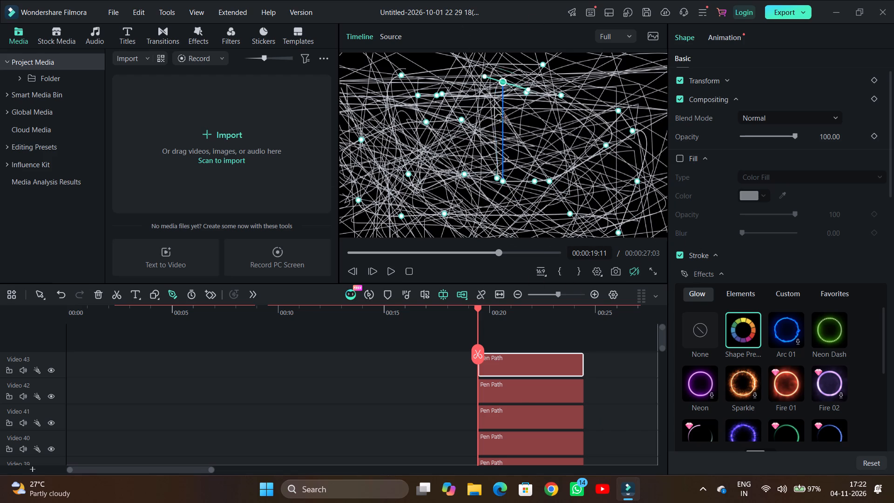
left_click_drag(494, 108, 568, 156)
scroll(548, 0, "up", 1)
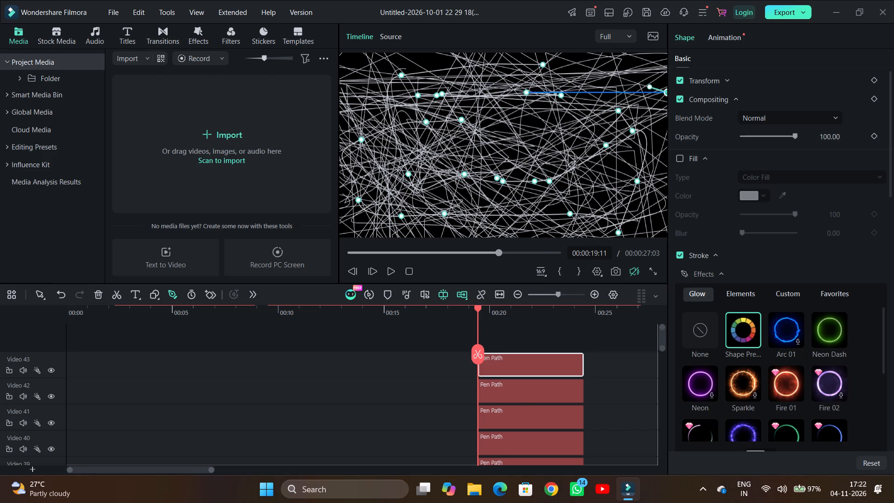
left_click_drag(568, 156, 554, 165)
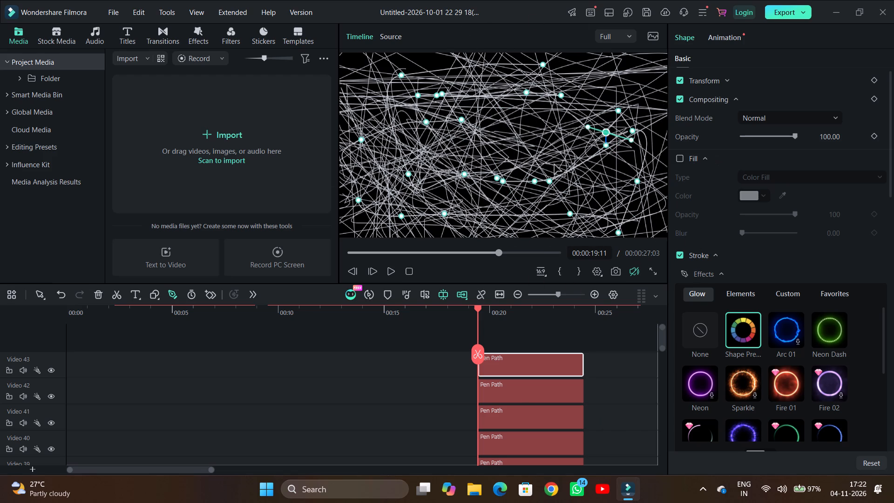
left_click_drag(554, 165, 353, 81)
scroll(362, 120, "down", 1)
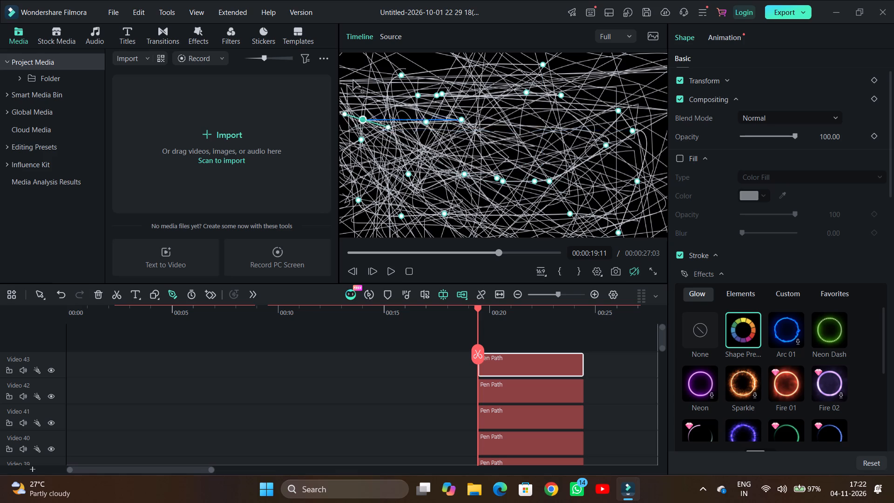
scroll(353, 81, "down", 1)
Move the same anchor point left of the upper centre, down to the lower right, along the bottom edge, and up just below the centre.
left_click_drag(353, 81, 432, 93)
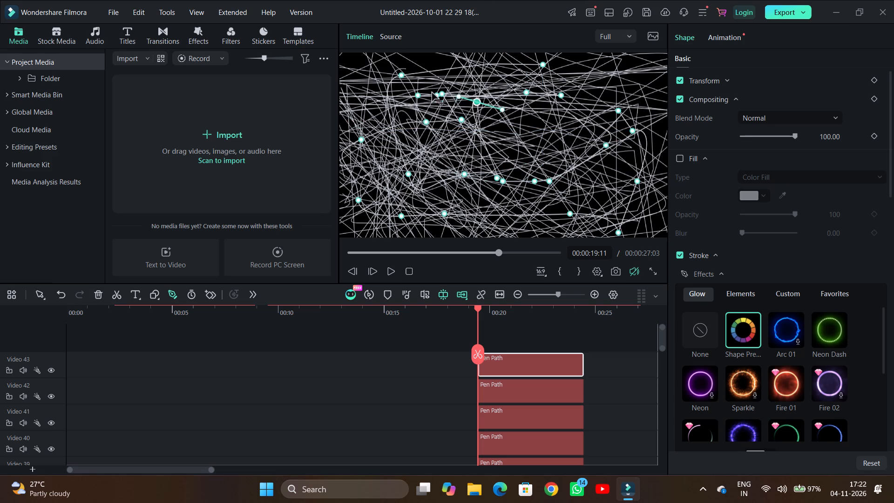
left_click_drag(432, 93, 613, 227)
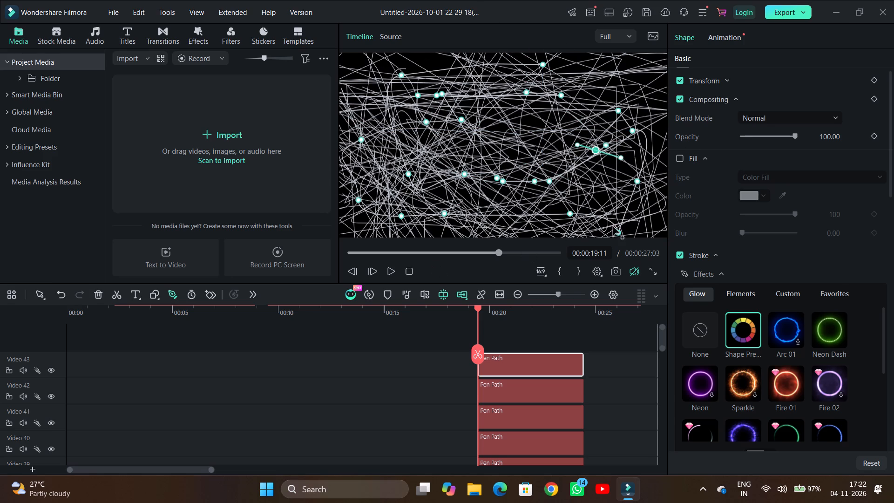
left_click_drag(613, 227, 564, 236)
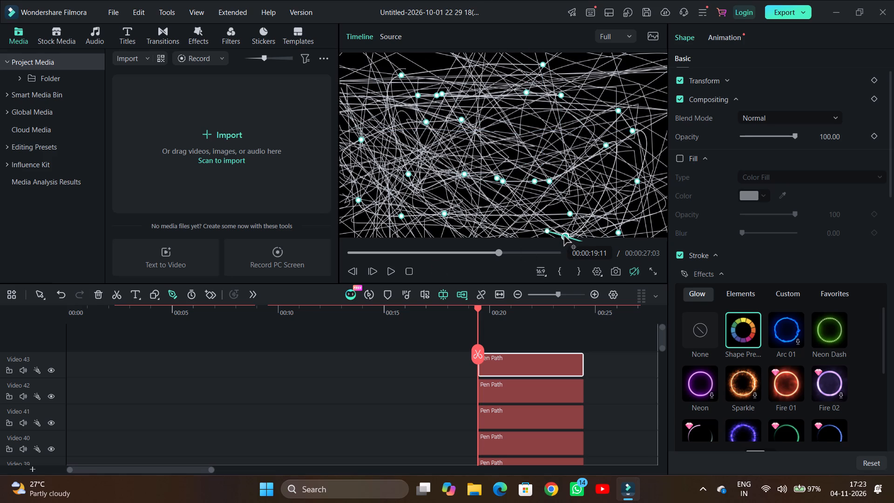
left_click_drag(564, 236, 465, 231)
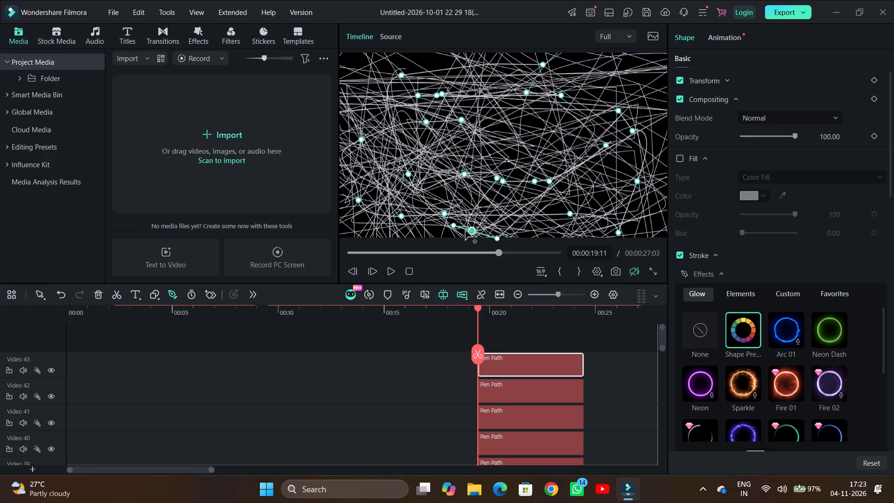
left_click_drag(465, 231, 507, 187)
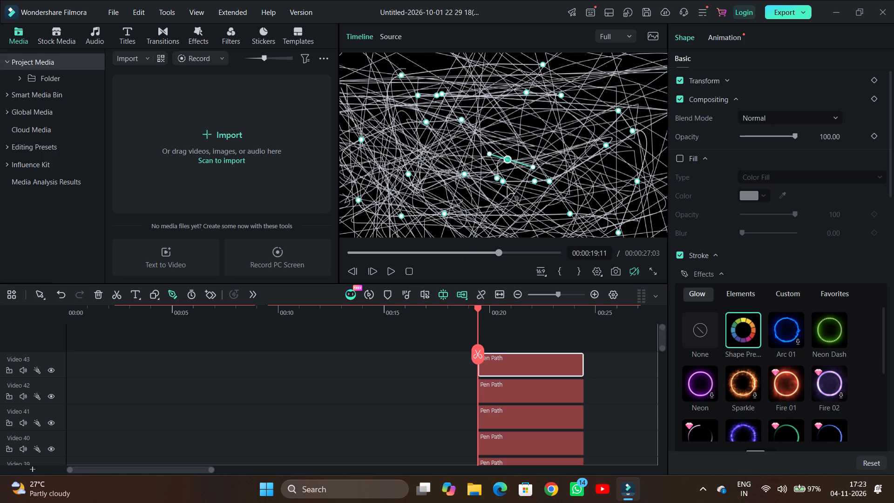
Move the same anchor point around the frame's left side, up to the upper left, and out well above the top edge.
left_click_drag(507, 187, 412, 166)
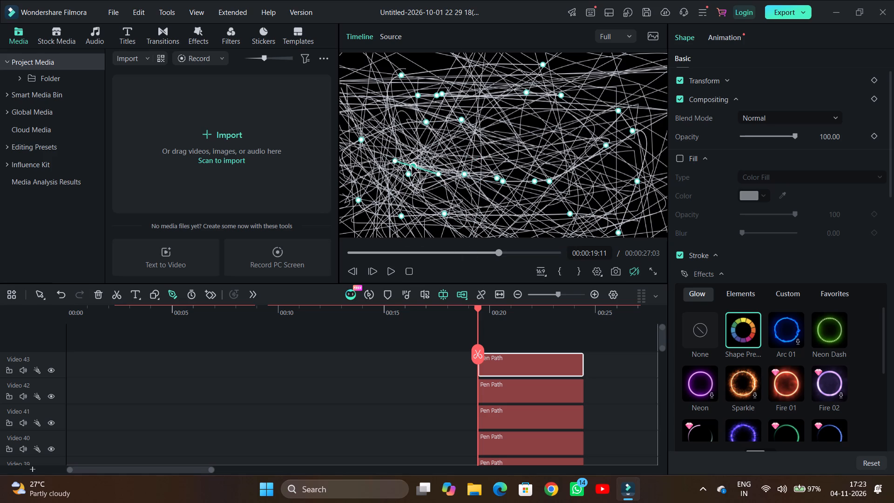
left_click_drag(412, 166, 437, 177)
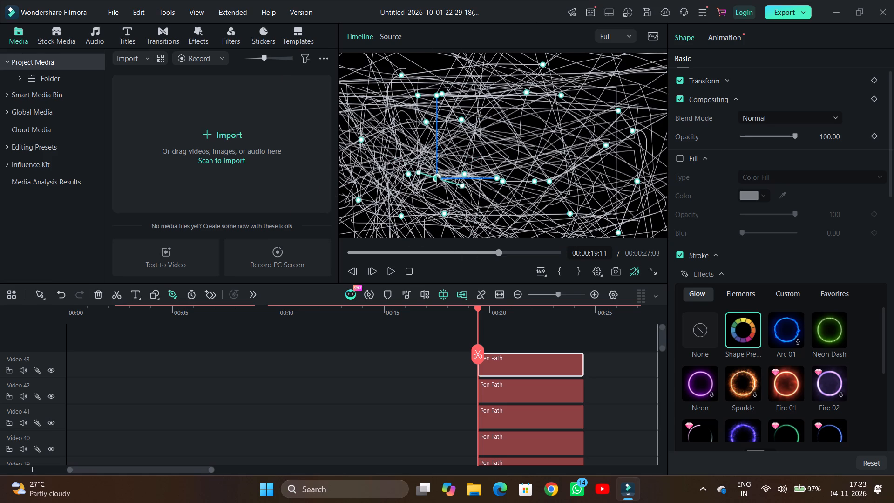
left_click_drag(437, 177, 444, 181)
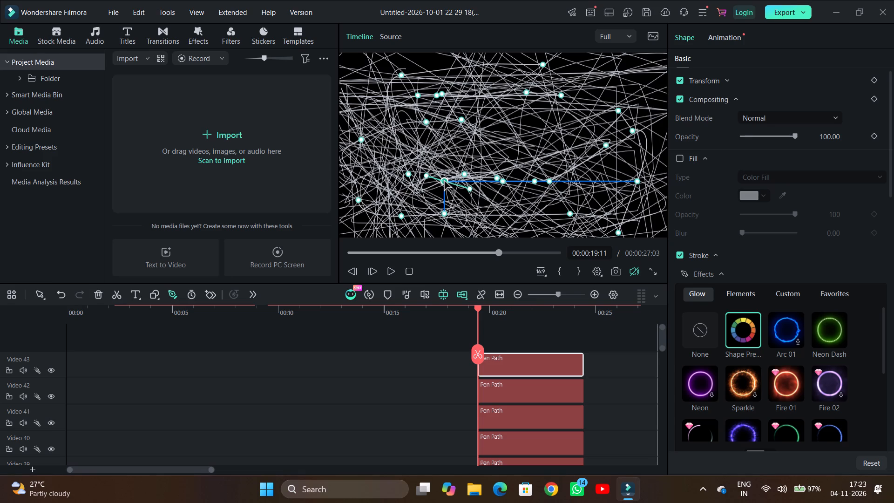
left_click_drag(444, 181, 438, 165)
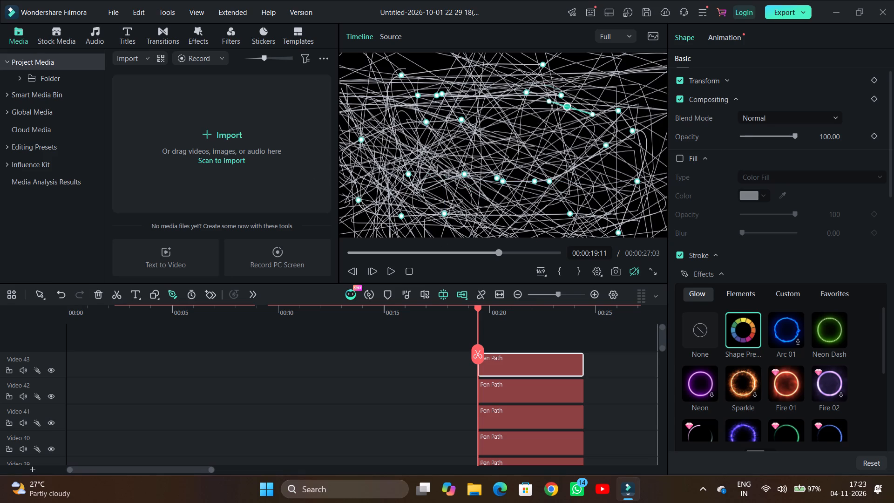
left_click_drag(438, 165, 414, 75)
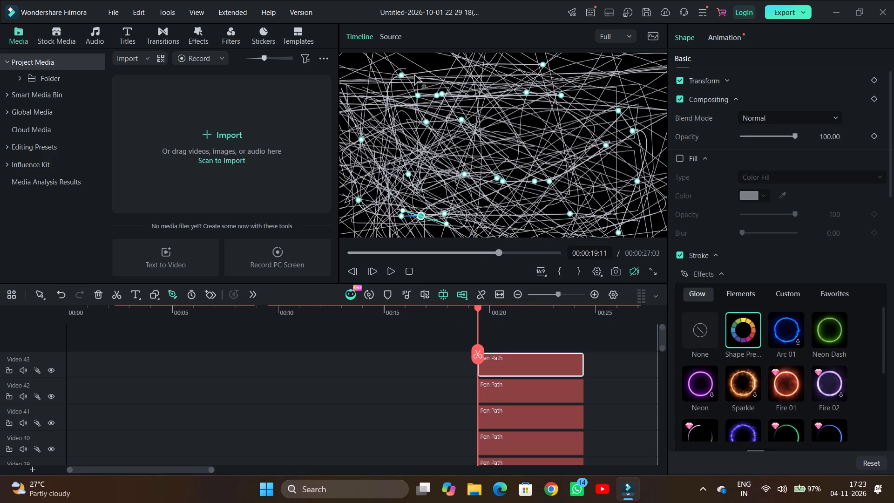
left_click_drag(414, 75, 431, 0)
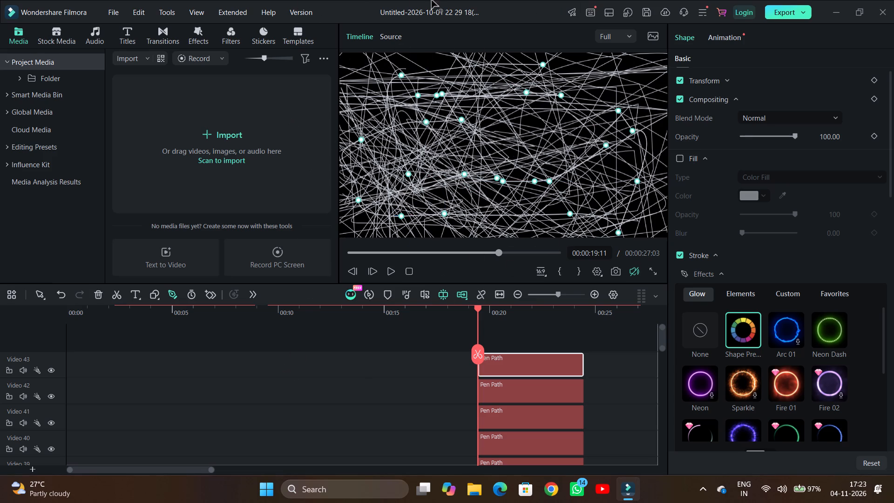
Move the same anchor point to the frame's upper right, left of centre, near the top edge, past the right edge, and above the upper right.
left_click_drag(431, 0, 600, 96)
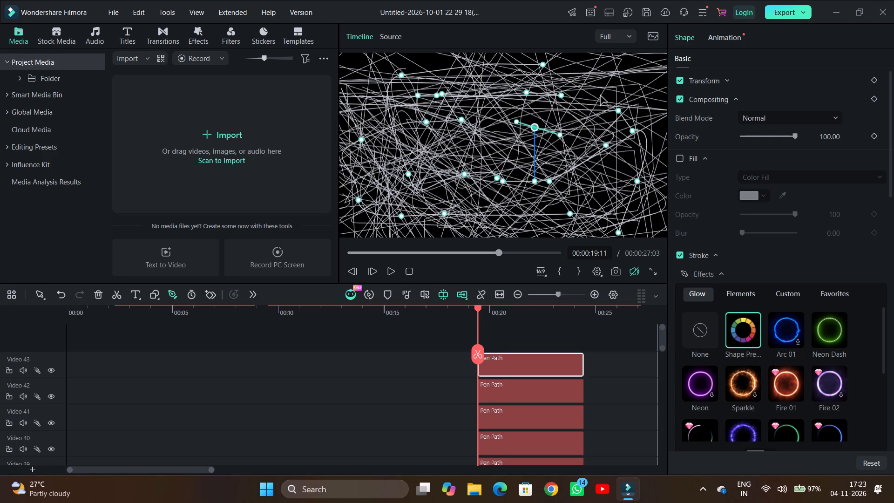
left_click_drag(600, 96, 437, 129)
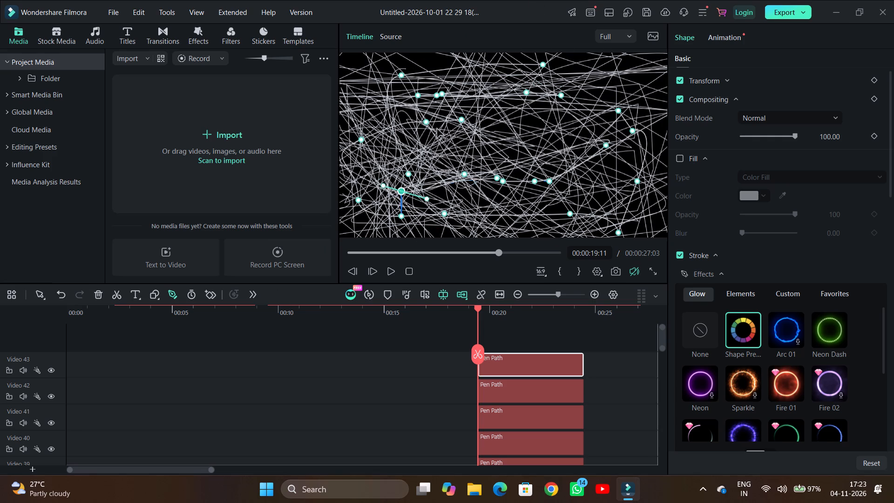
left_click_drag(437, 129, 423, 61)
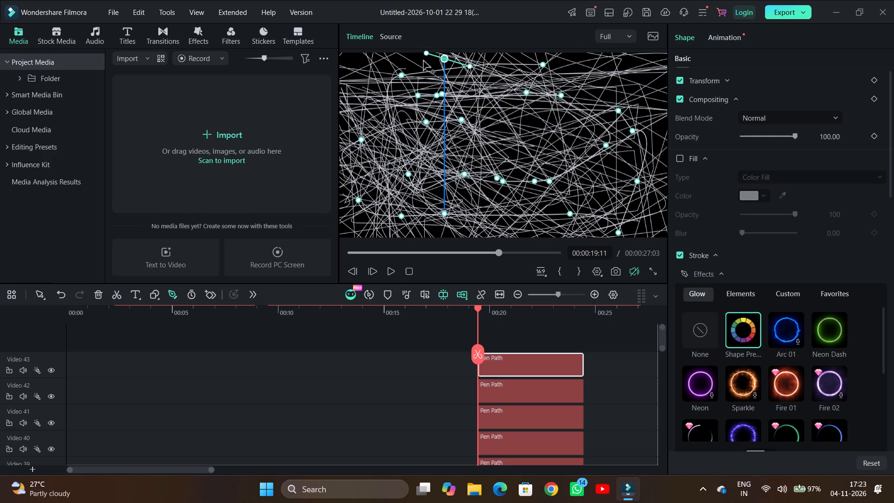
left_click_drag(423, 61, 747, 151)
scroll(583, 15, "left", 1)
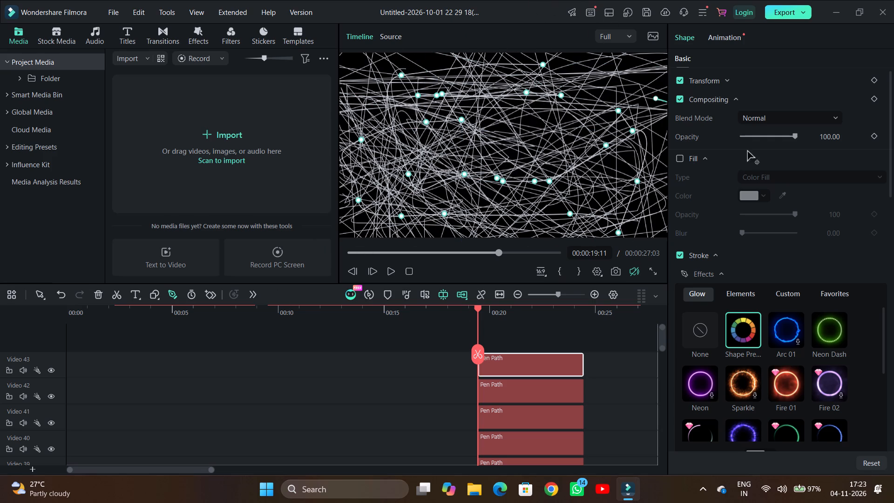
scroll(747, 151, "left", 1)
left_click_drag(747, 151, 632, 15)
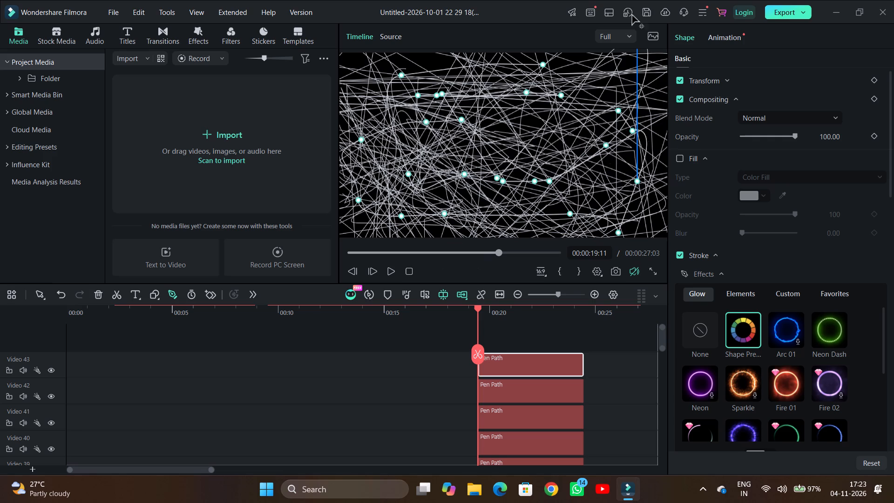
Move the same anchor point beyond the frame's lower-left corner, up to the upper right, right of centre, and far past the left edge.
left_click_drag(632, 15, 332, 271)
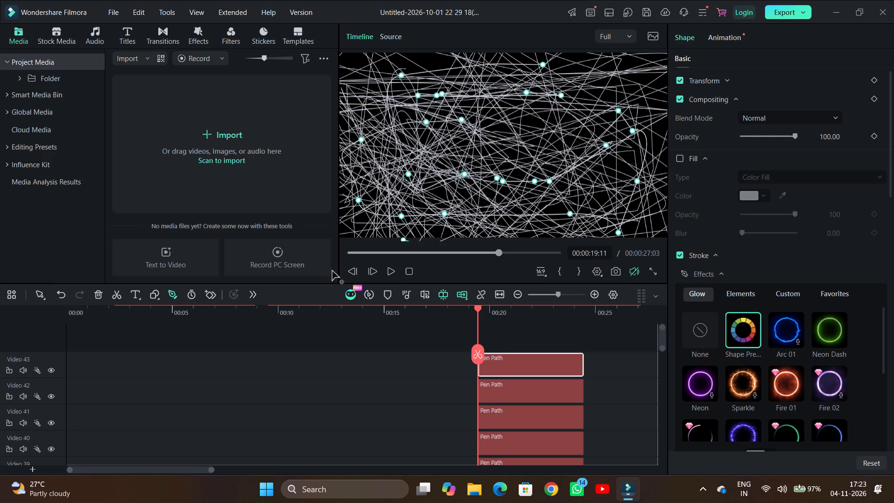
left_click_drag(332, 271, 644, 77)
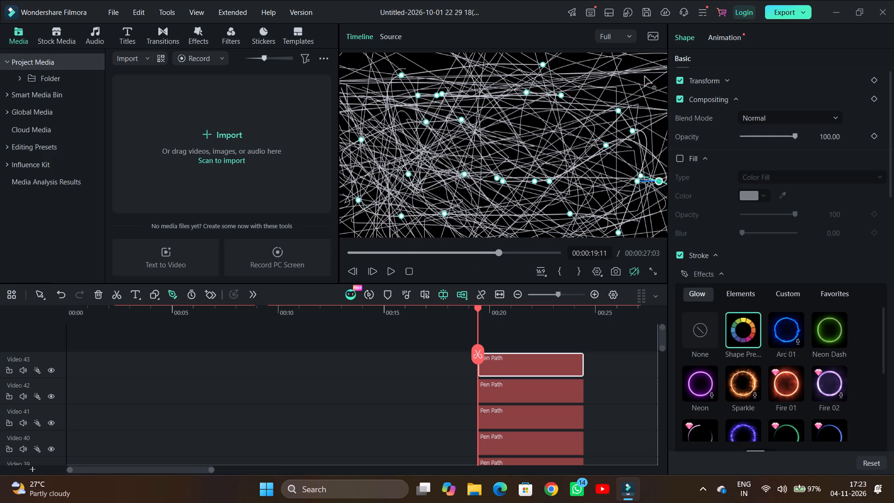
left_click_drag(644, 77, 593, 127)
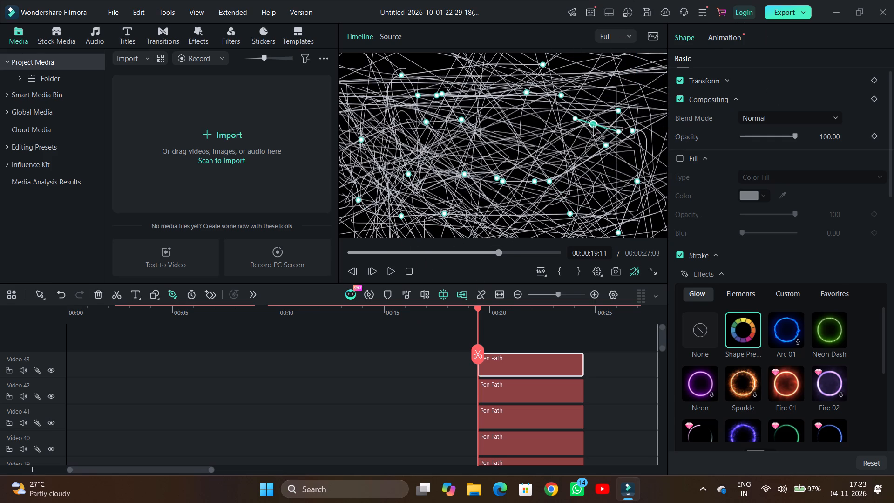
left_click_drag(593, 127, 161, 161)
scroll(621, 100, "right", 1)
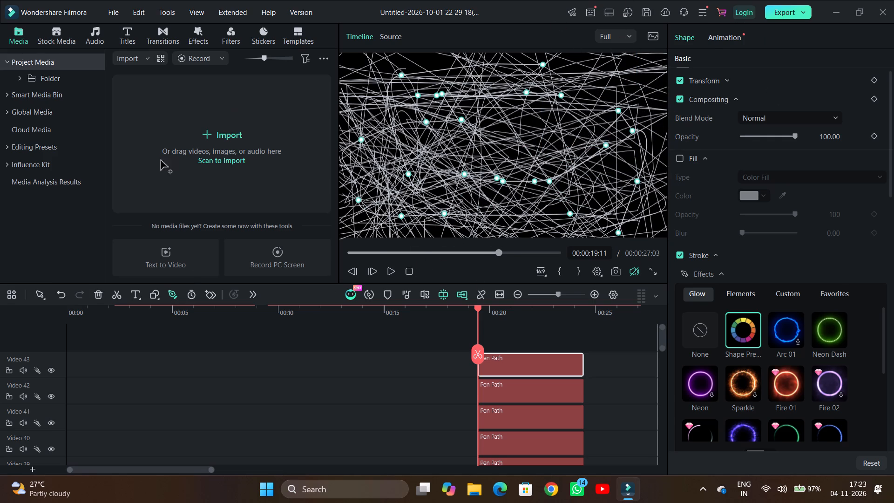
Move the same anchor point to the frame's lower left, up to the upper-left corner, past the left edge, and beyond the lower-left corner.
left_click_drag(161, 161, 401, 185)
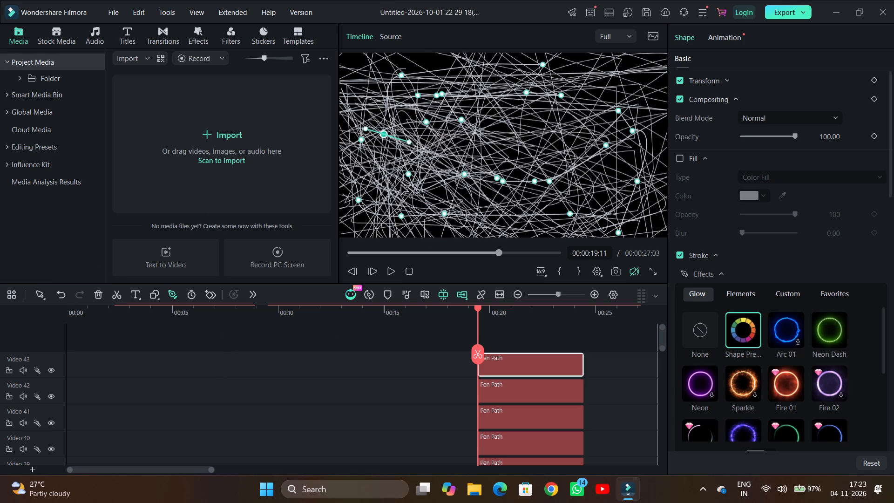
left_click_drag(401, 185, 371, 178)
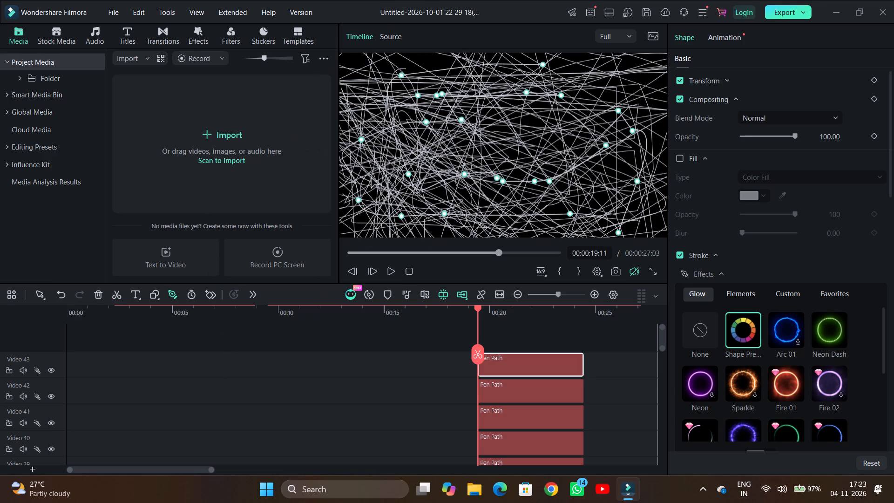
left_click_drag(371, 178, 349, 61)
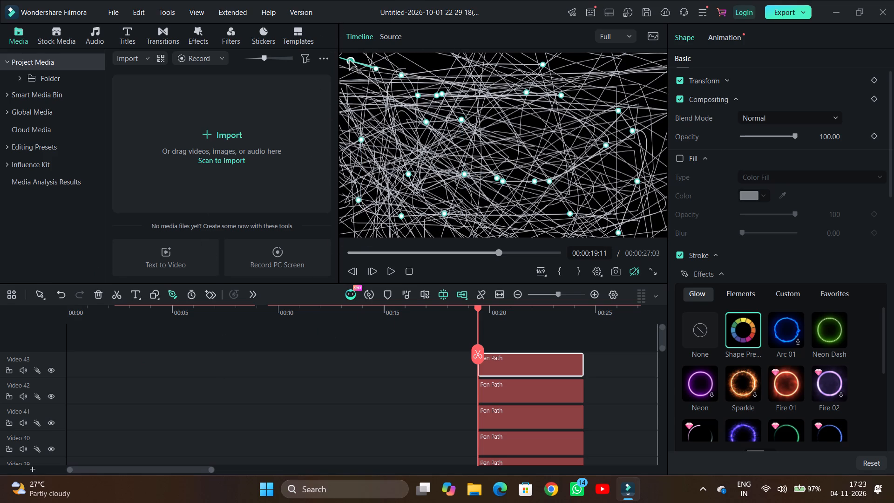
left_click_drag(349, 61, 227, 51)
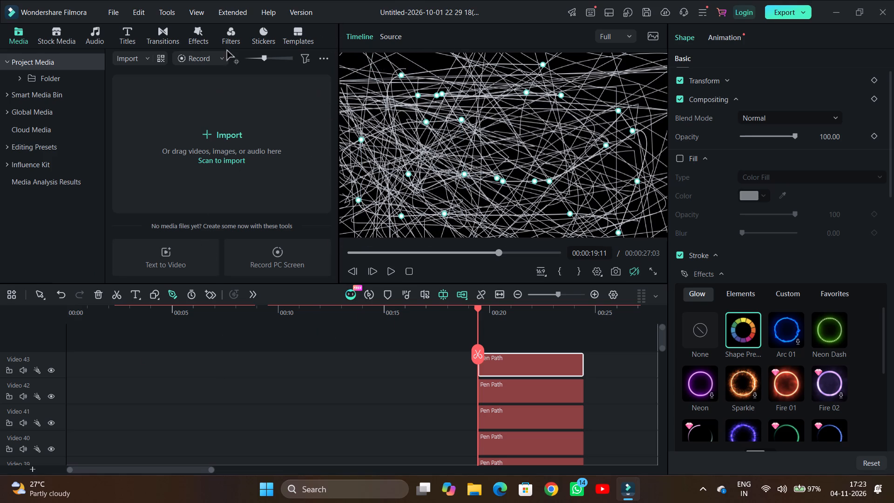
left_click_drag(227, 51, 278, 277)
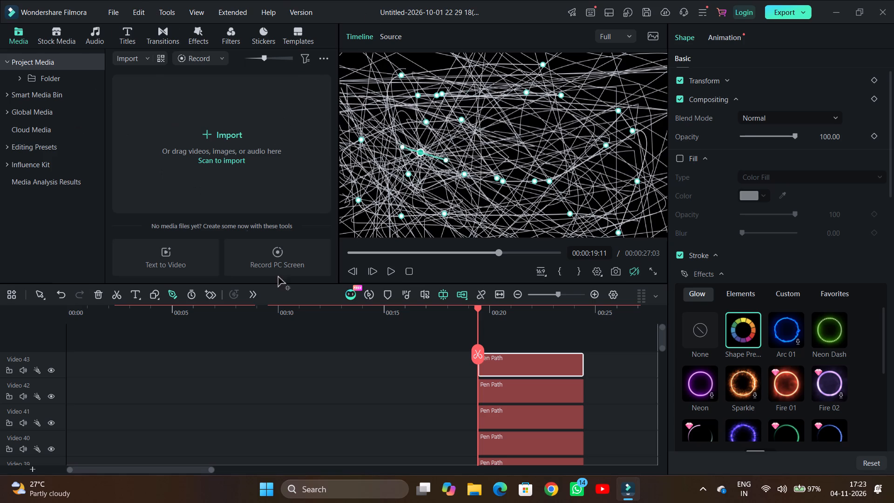
Move the same anchor point to the frame's bottom edge, upper left, past the right edge, below the centre, and finally just left of centre.
left_click_drag(278, 277, 465, 239)
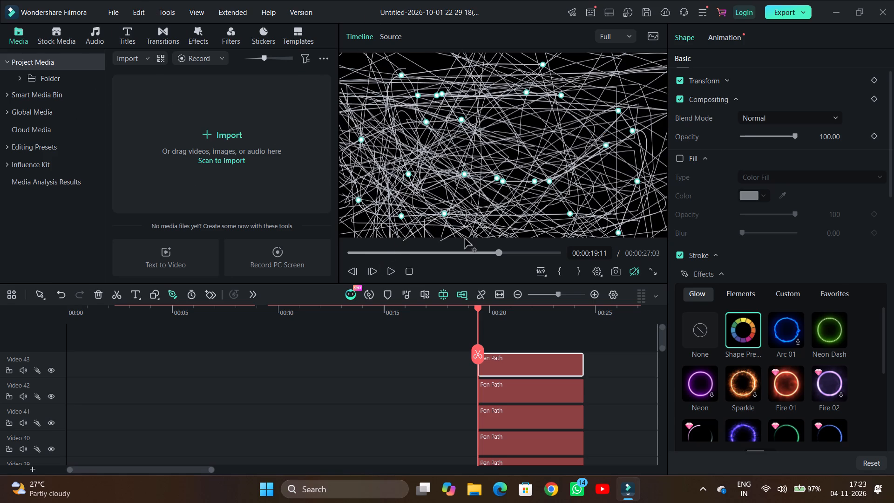
left_click_drag(465, 239, 423, 71)
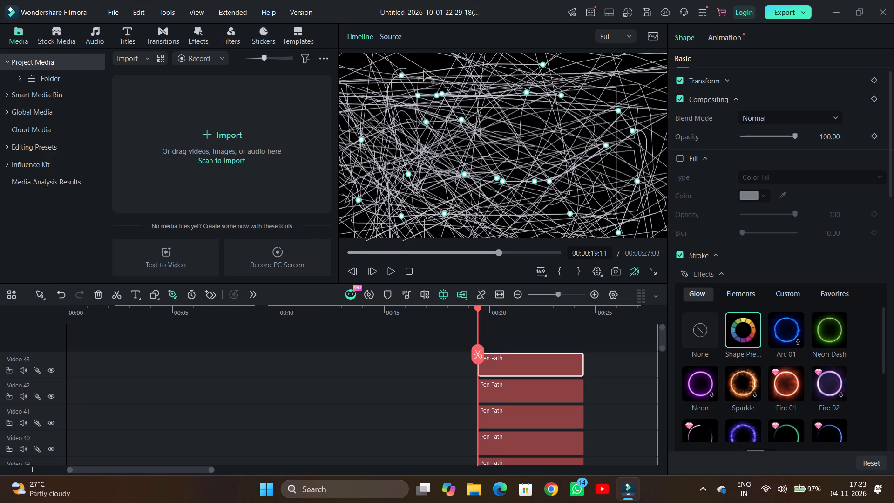
left_click_drag(423, 71, 681, 129)
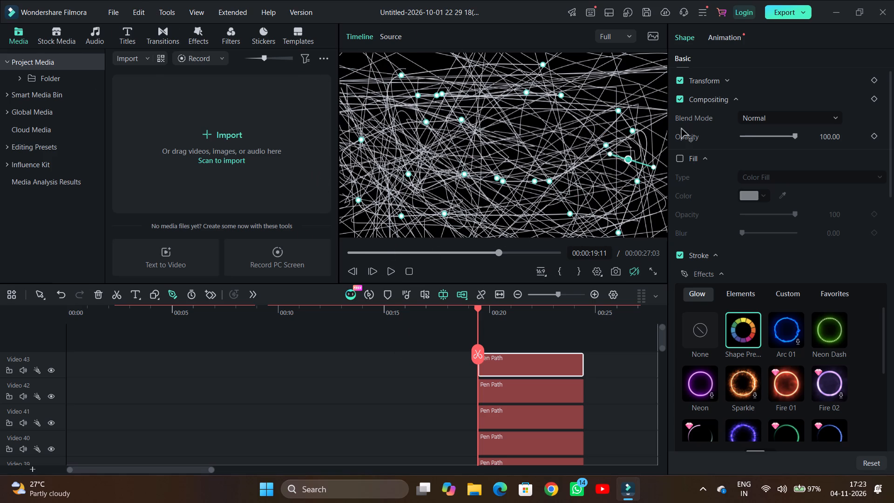
left_click_drag(681, 129, 517, 177)
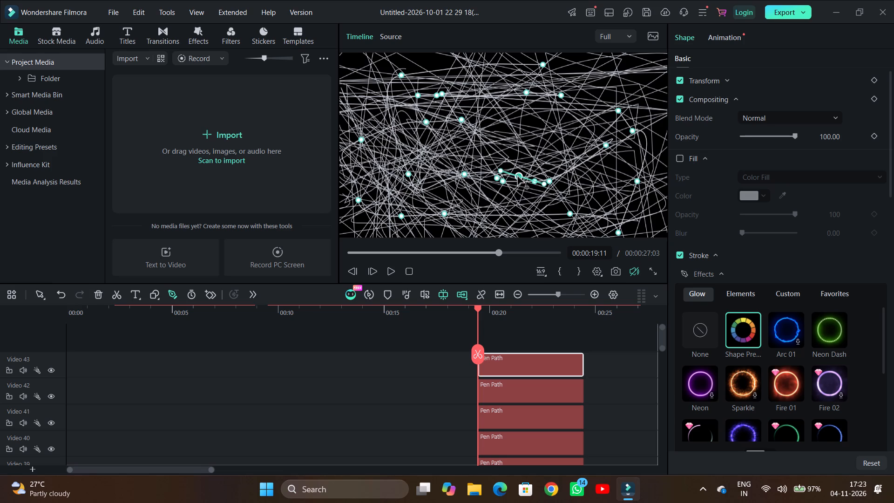
left_click_drag(517, 177, 460, 148)
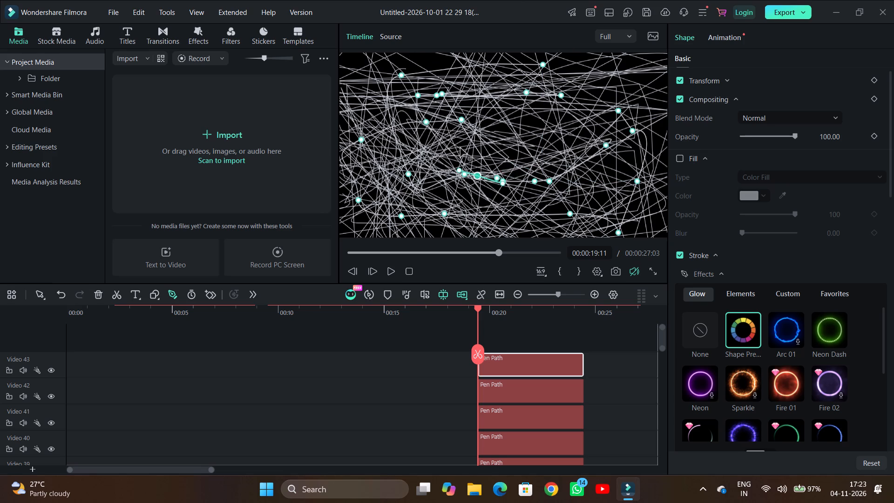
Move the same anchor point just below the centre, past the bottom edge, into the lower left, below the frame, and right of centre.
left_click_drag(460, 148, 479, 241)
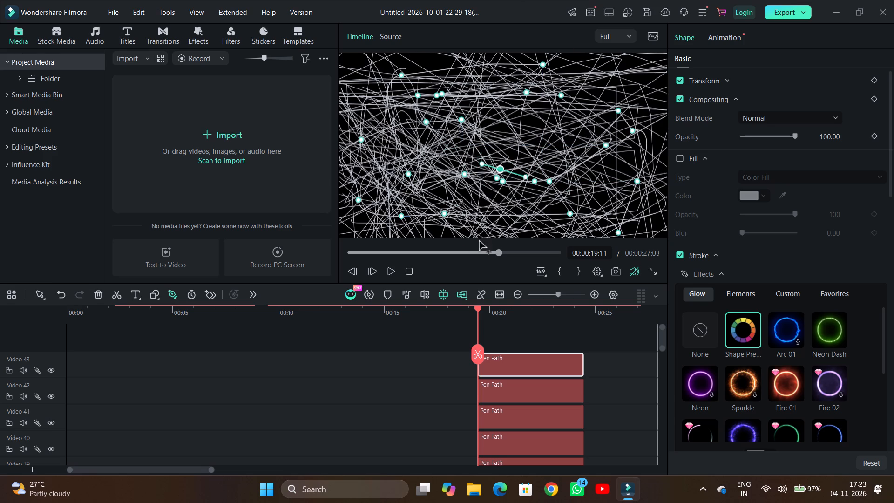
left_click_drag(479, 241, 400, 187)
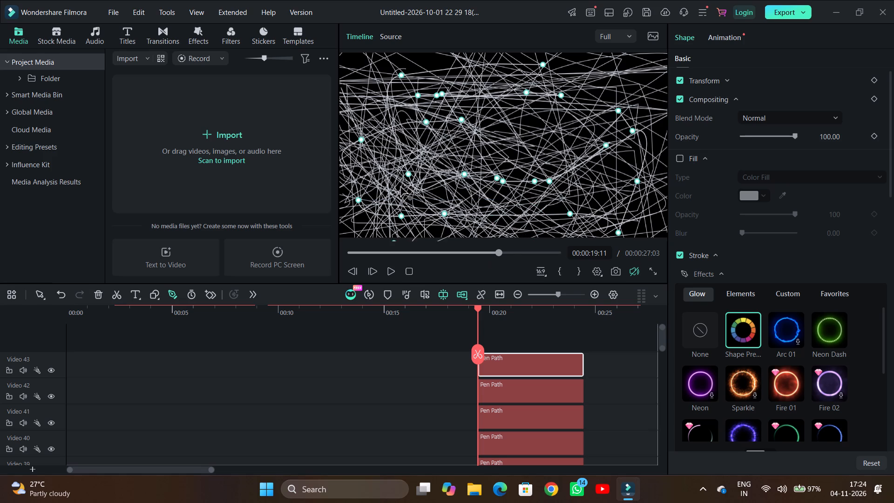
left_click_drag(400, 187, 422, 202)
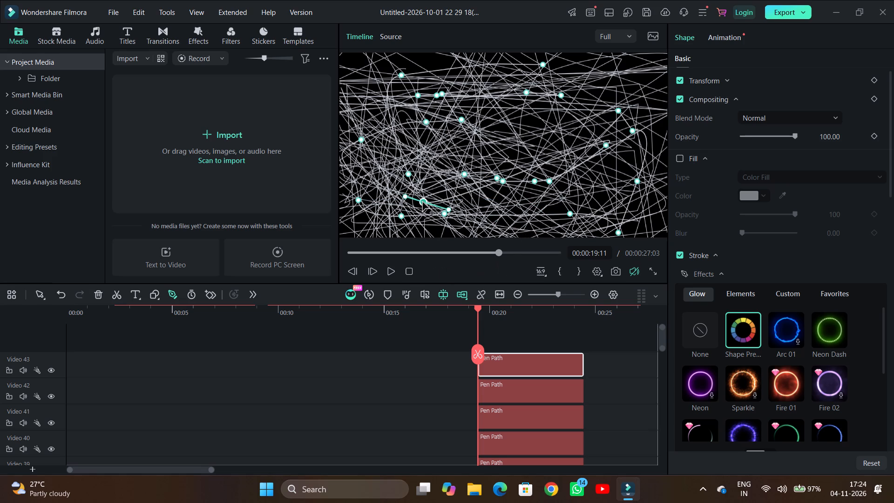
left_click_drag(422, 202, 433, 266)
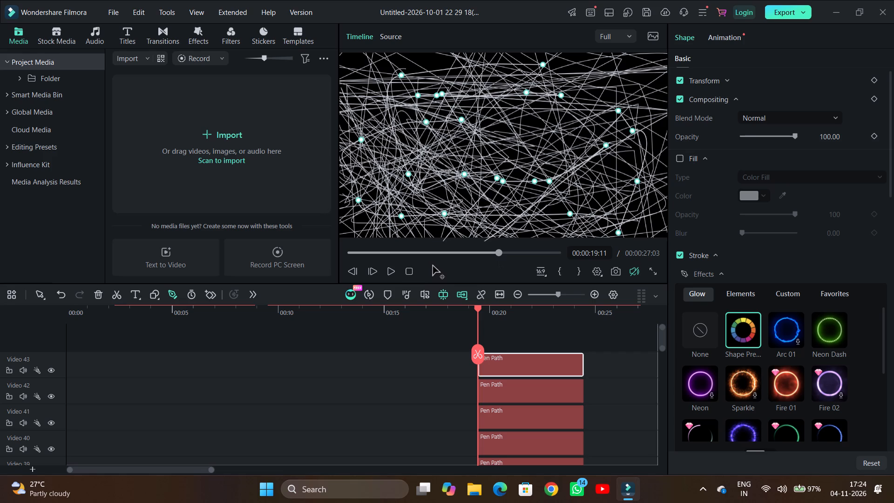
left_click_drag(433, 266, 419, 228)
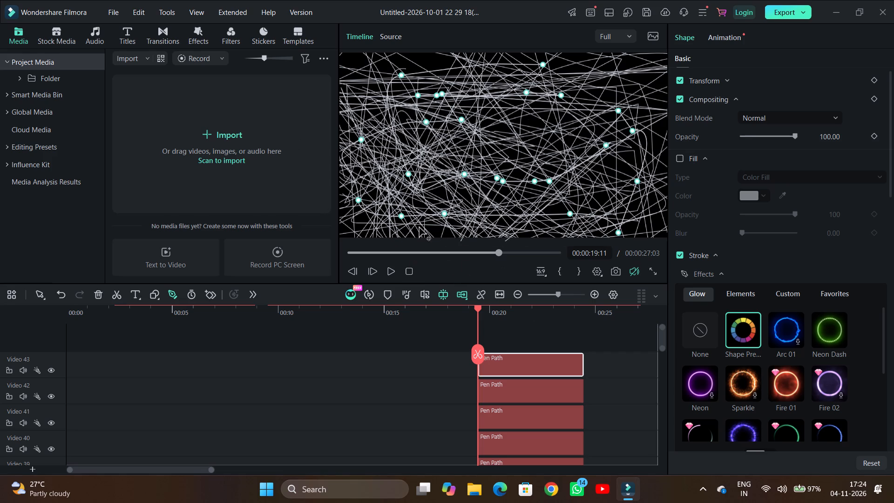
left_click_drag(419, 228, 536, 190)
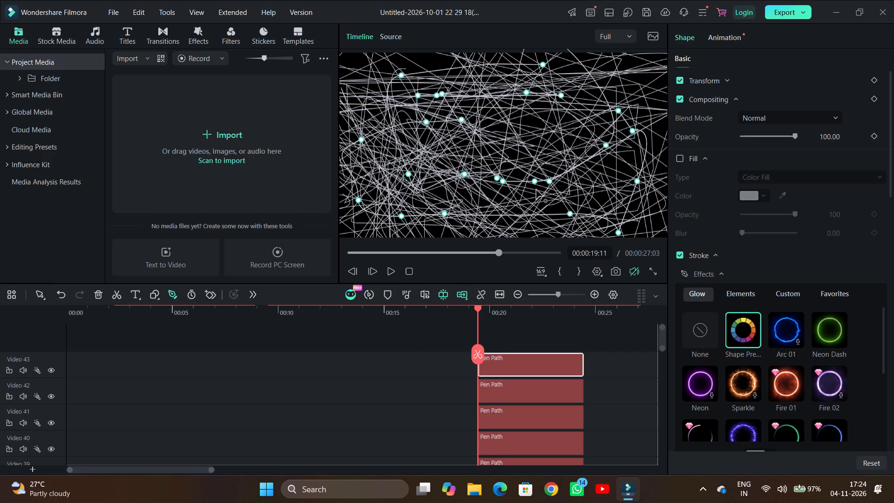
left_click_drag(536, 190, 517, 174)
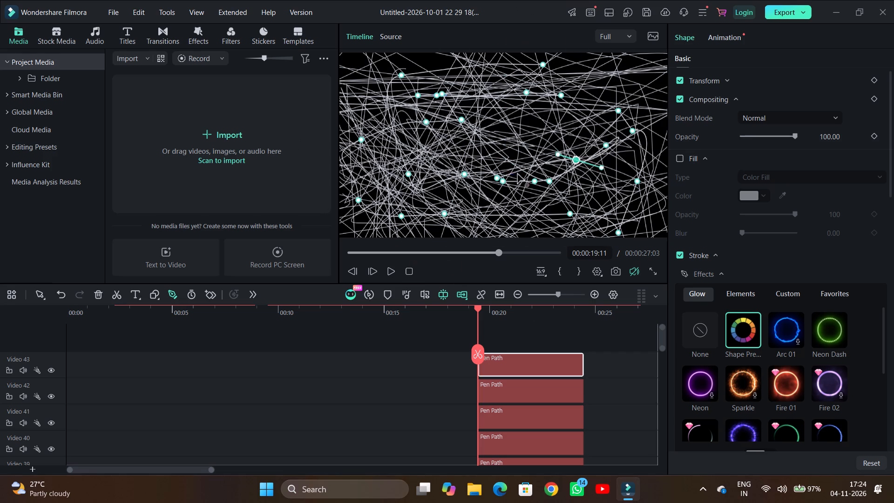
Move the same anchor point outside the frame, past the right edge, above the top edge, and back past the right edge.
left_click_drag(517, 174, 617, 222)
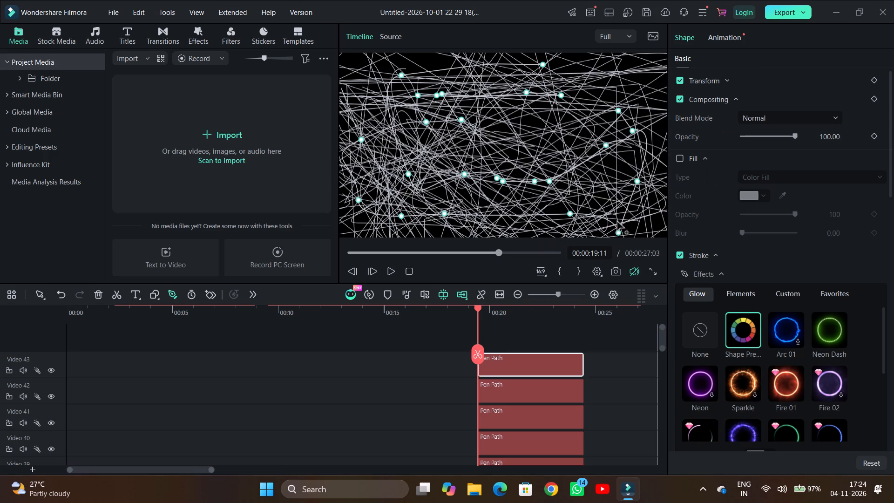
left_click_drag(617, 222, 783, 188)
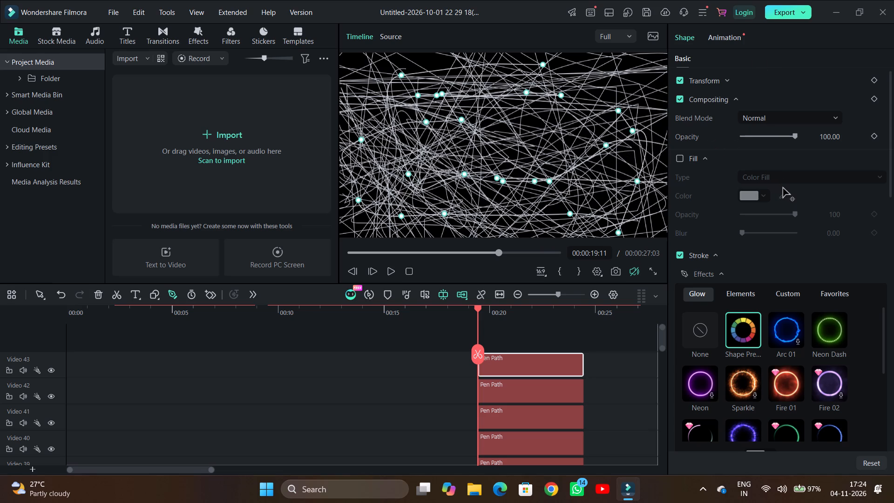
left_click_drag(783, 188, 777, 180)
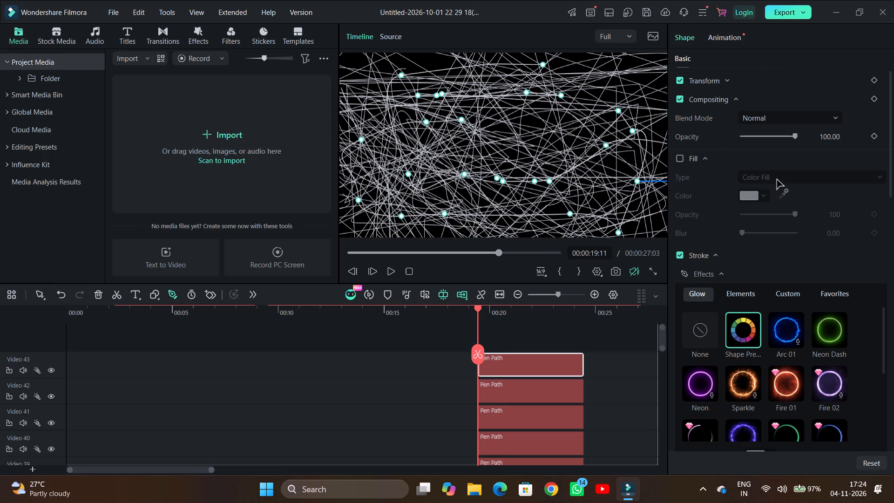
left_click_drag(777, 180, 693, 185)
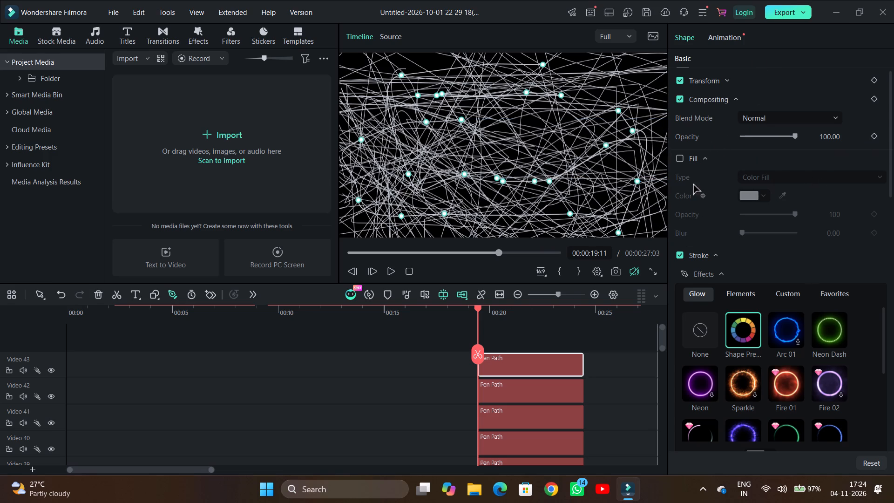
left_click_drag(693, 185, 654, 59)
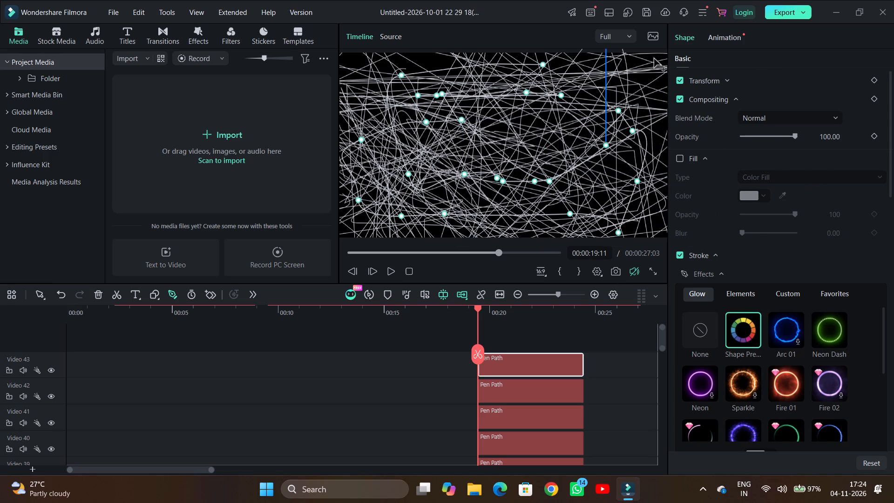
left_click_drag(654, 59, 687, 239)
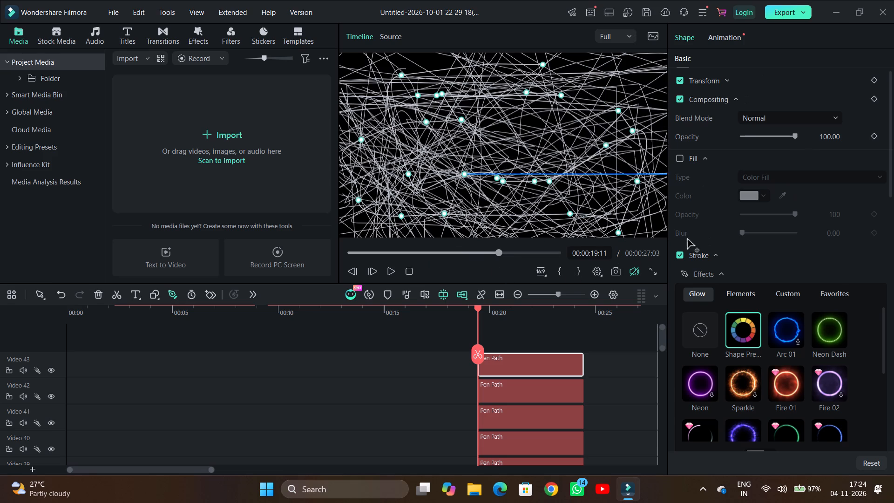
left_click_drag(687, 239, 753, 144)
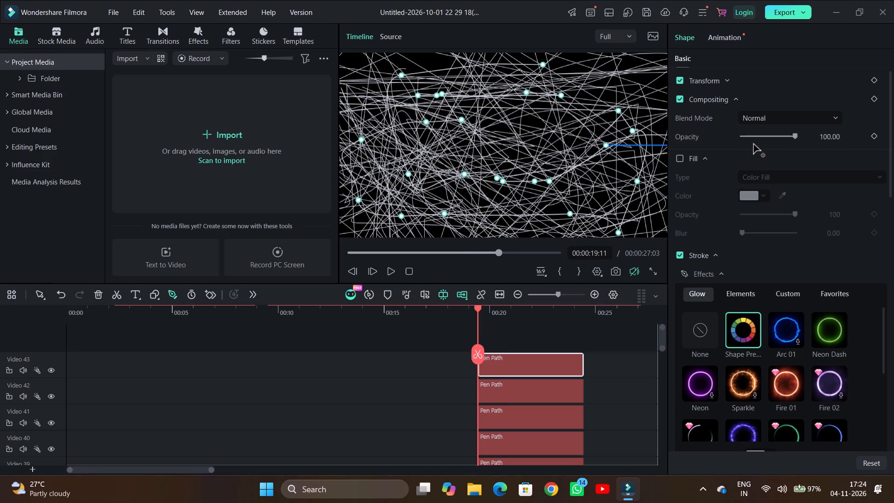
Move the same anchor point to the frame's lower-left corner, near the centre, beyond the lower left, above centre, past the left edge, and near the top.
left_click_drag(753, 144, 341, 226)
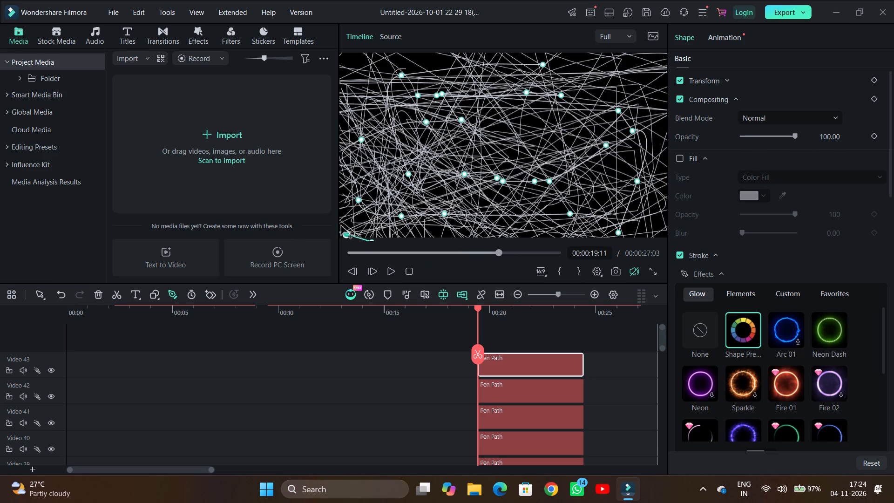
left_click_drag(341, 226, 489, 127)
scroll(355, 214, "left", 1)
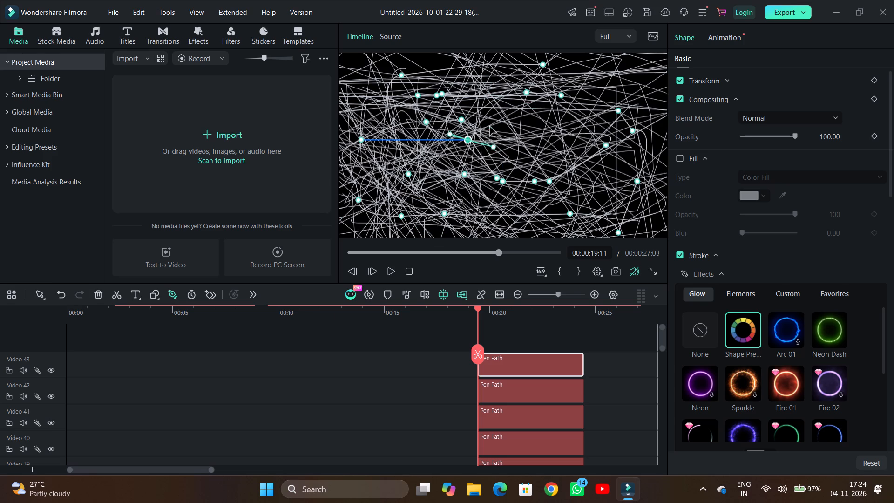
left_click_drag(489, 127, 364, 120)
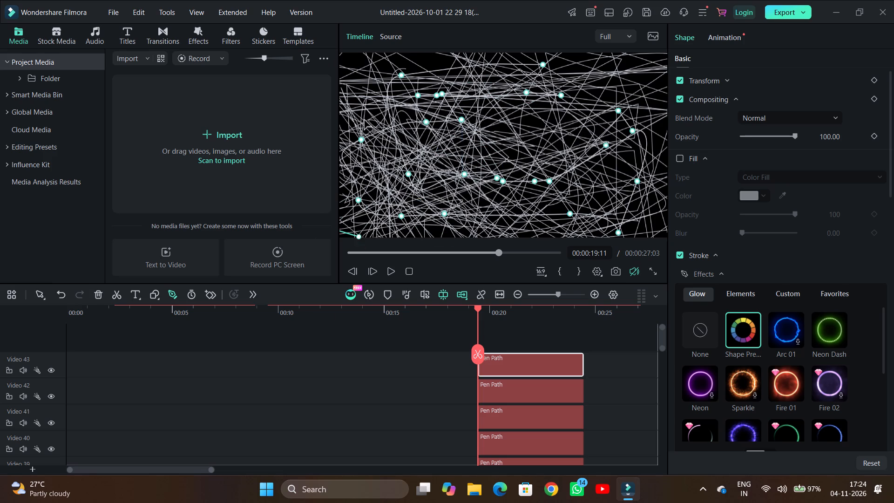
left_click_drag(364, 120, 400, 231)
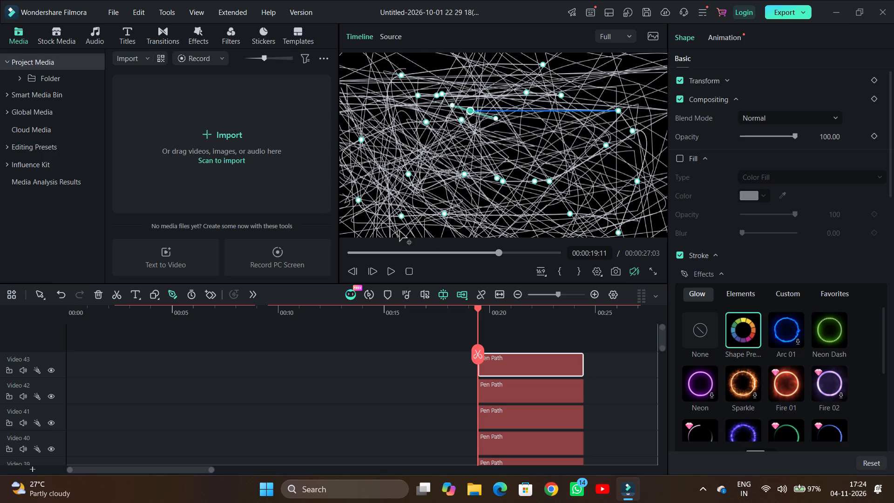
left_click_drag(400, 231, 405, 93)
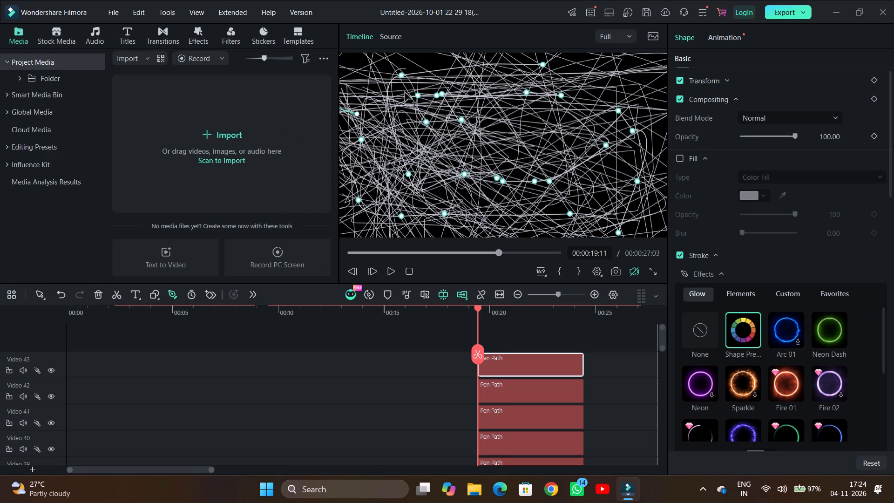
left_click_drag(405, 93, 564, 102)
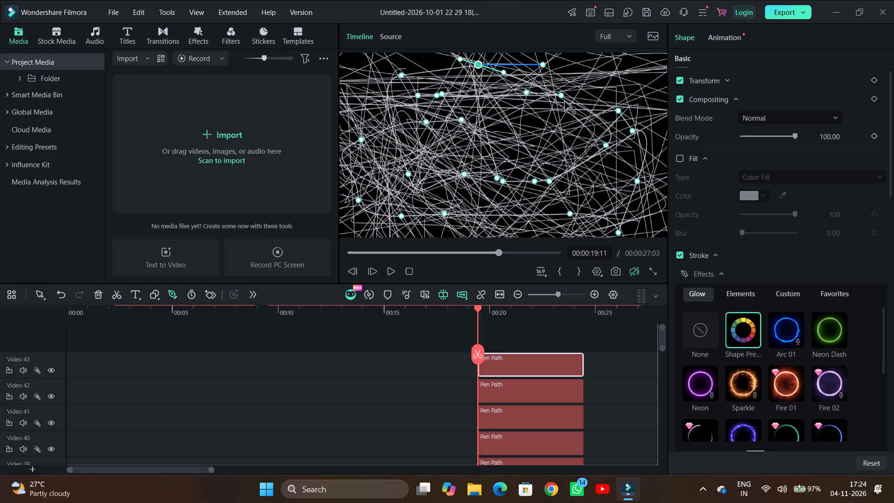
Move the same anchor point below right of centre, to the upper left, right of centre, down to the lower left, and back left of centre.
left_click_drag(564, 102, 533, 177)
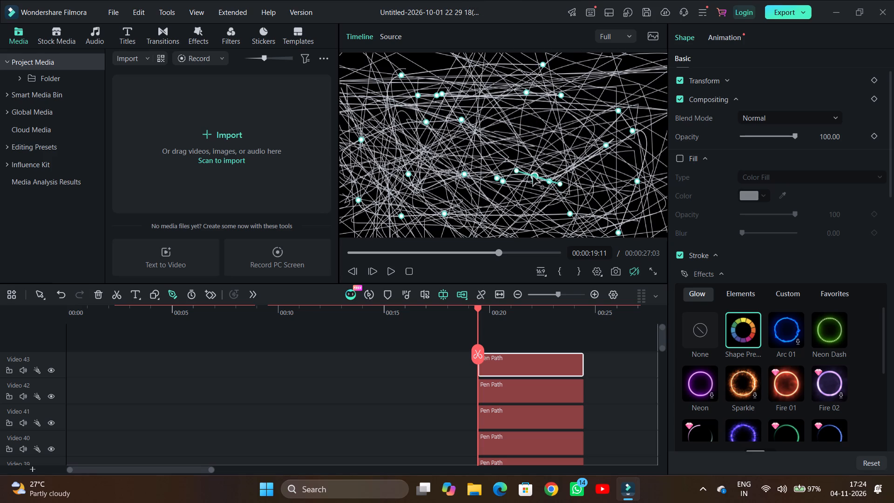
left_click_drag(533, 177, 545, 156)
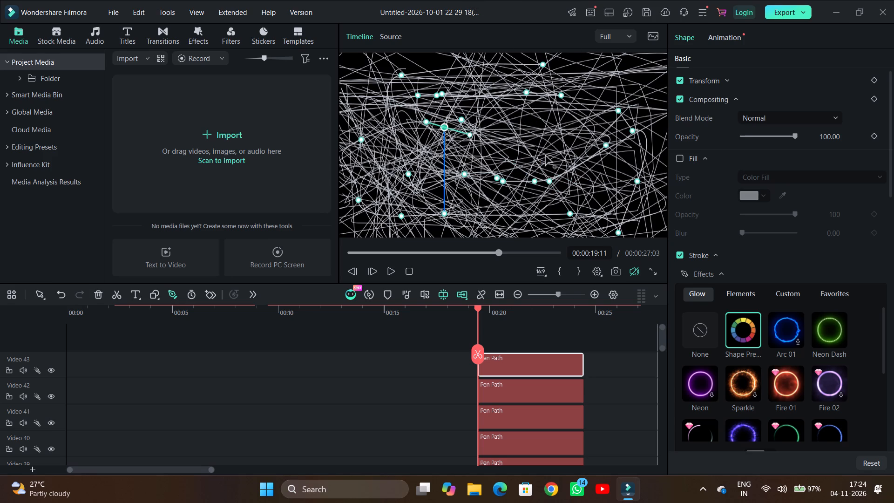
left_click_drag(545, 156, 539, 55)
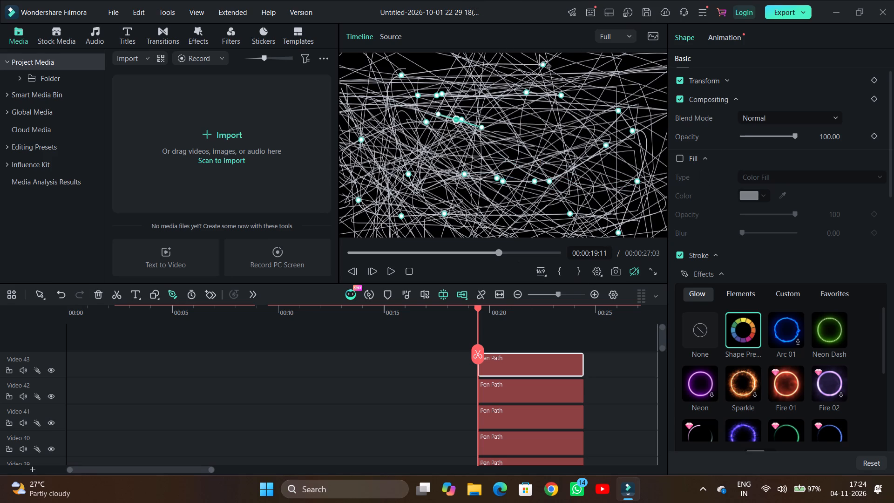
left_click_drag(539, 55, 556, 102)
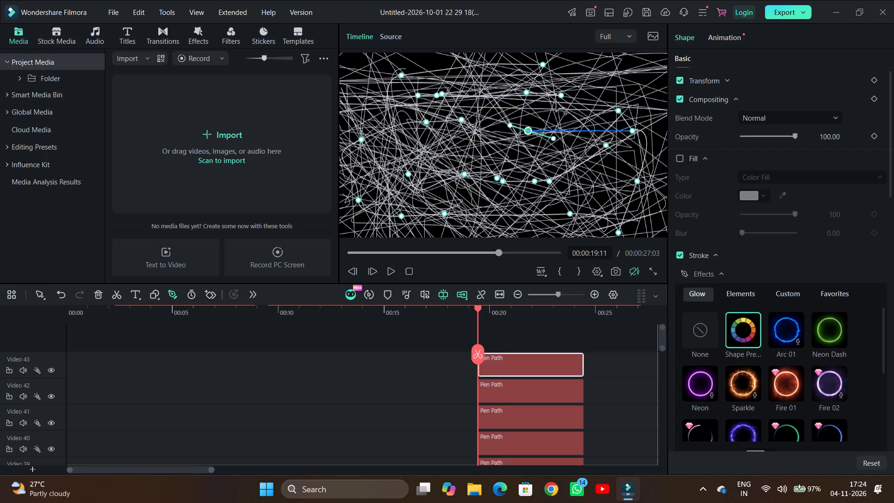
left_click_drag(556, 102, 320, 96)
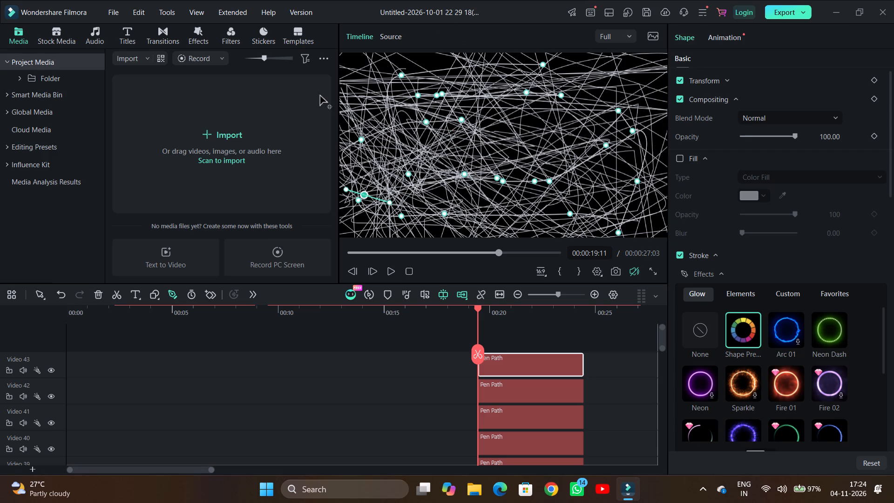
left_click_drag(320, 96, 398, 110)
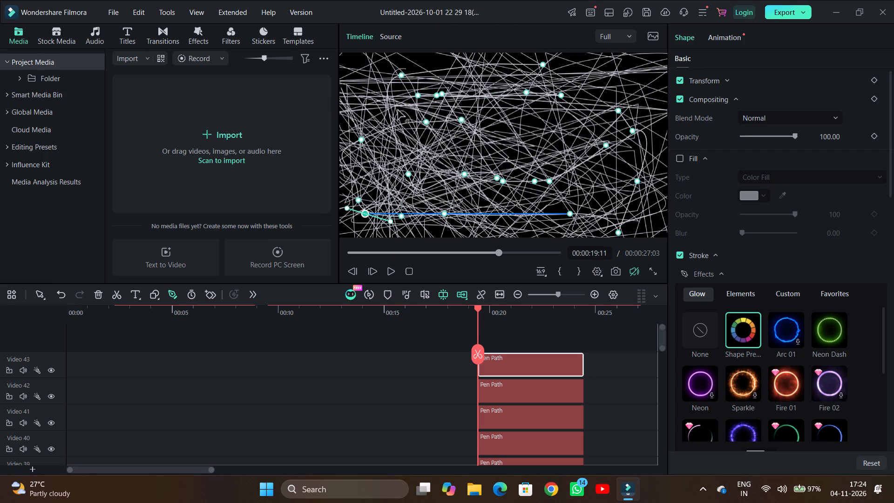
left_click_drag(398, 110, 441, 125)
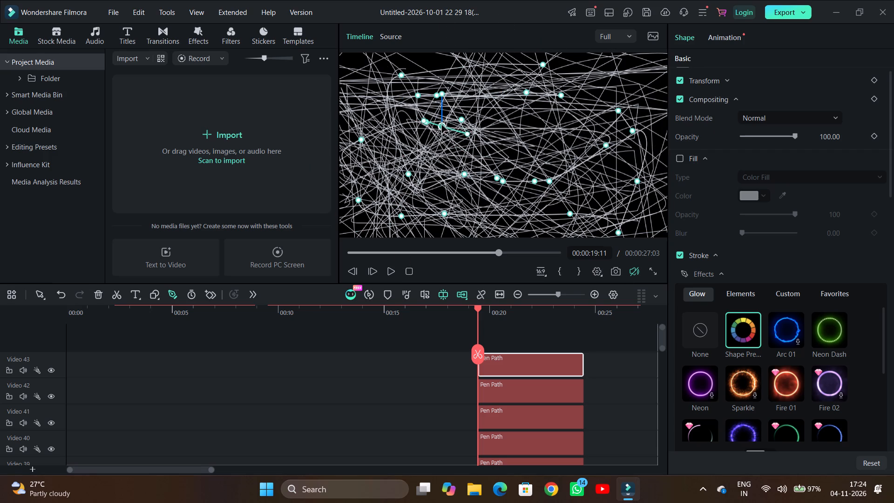
Move the same anchor point outside the frame, to the bottom edge, right of centre, lower left, near the top, and finally just left of centre.
left_click_drag(441, 125, 578, 83)
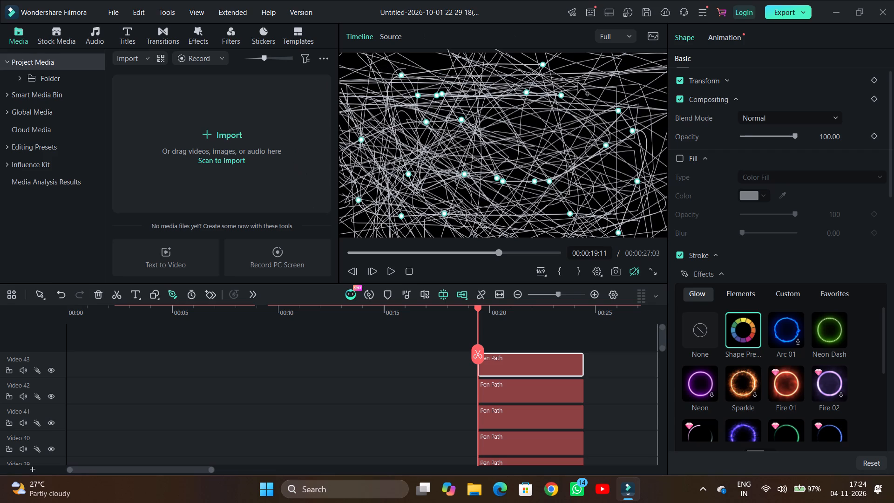
left_click_drag(578, 83, 351, 198)
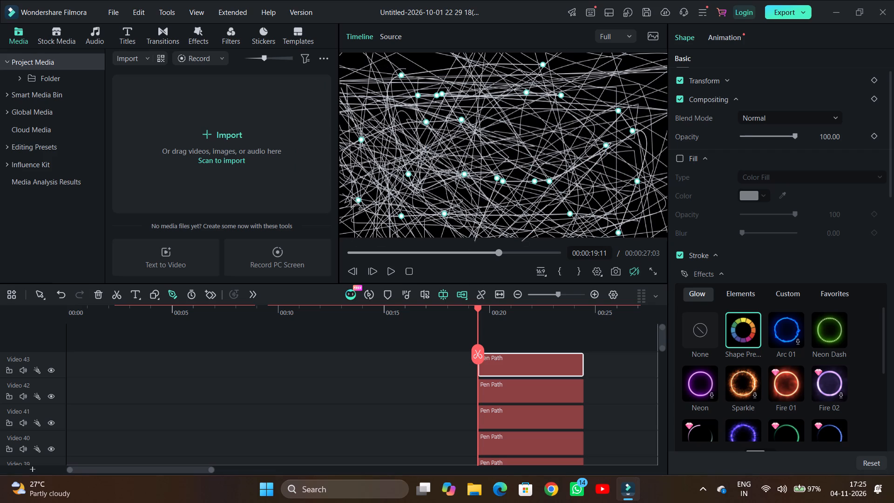
left_click_drag(351, 198, 342, 152)
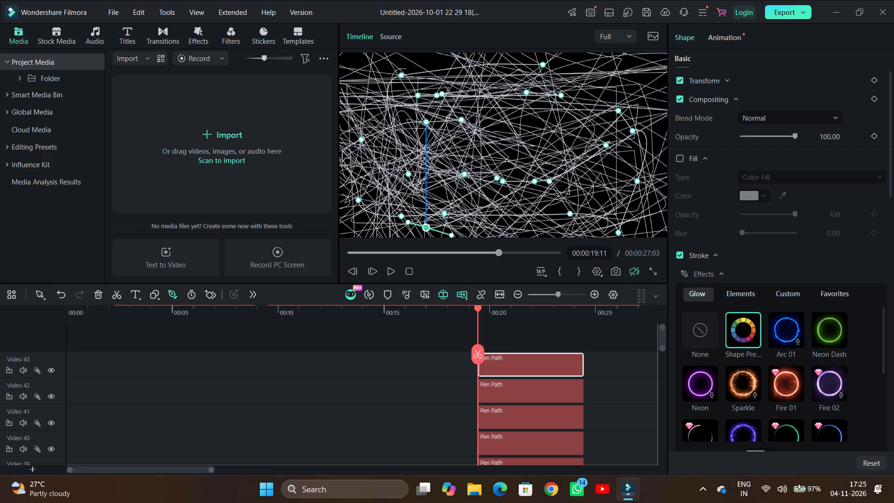
left_click_drag(342, 152, 628, 154)
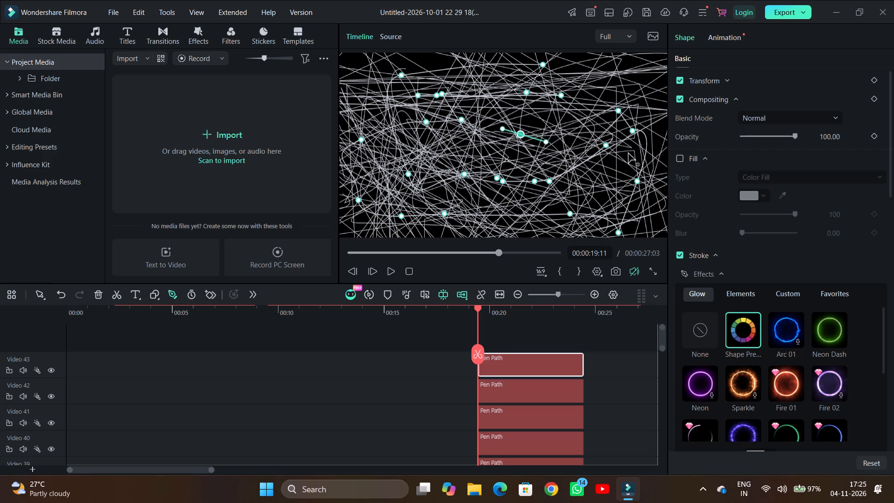
left_click_drag(628, 154, 424, 109)
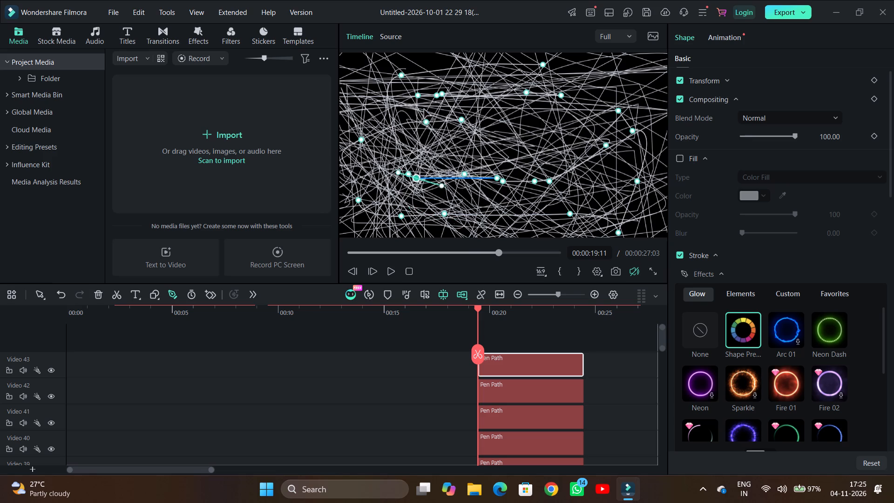
left_click_drag(424, 109, 424, 160)
scroll(430, 207, "down", 1)
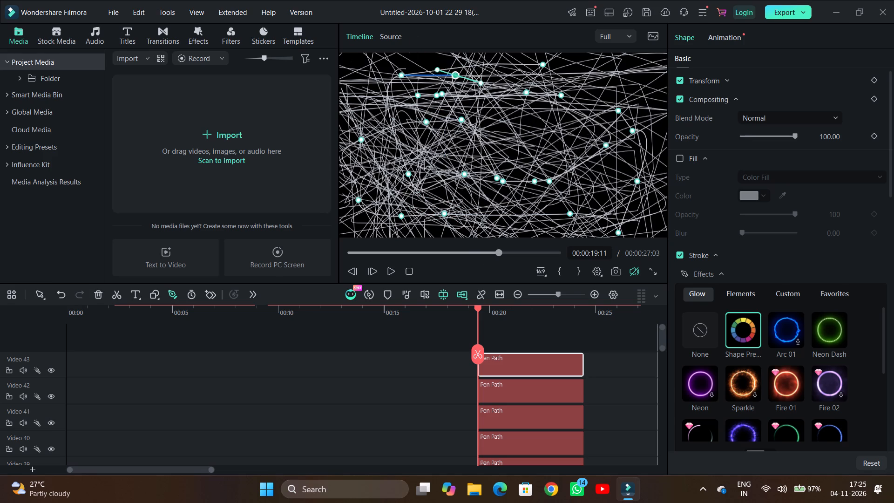
left_click_drag(424, 160, 569, 0)
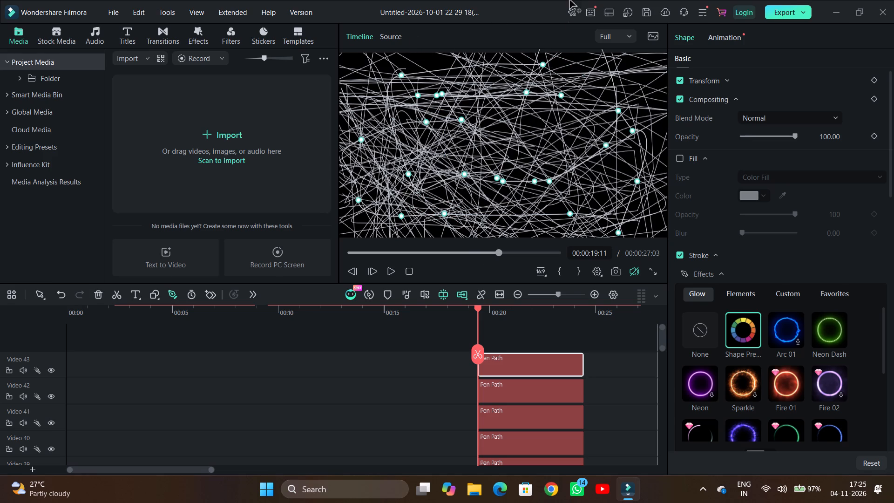
left_click_drag(569, 0, 501, 144)
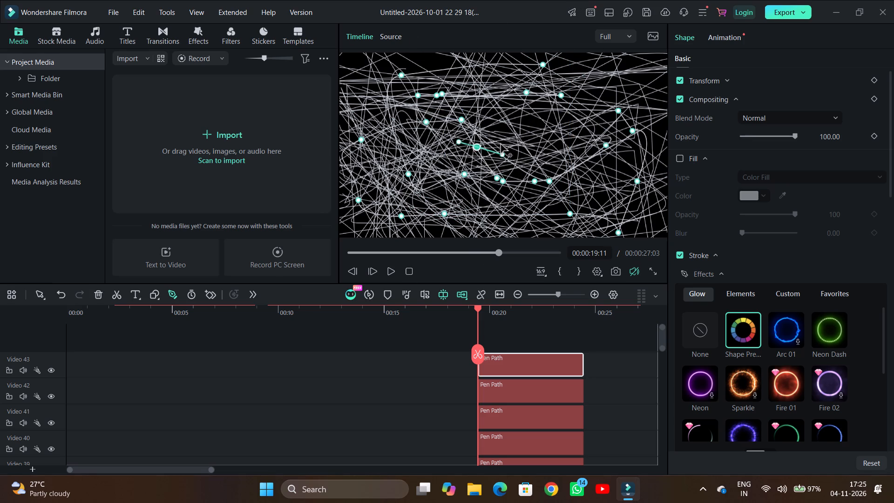
Move the same anchor point to the frame's upper right, below right of centre, near the bottom, left of centre, near the top, and to the bottom edge.
left_click_drag(501, 144, 613, 160)
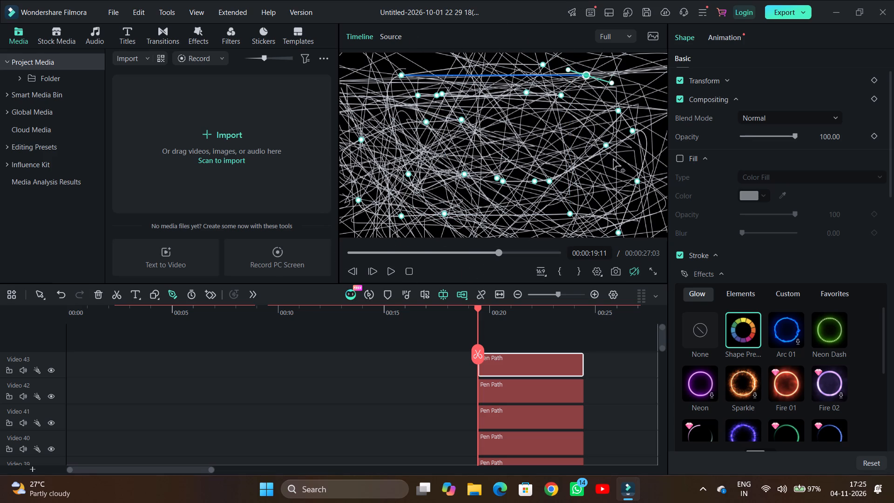
left_click_drag(613, 160, 517, 157)
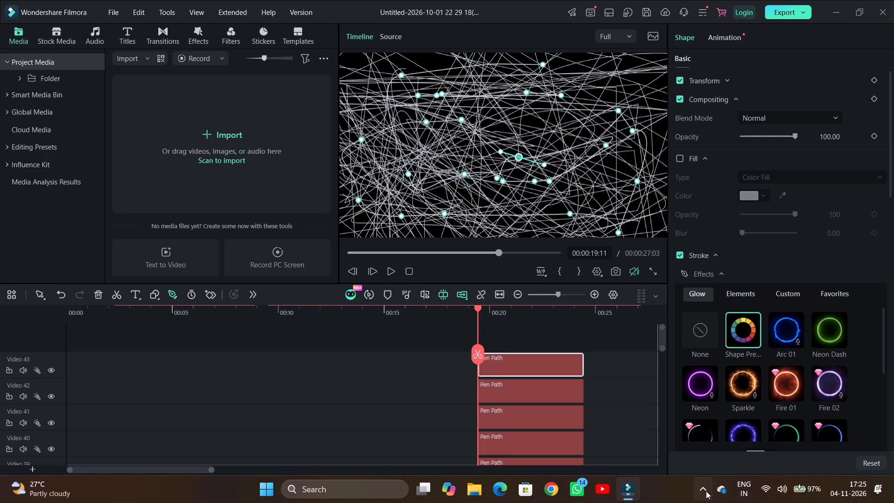
left_click(704, 492)
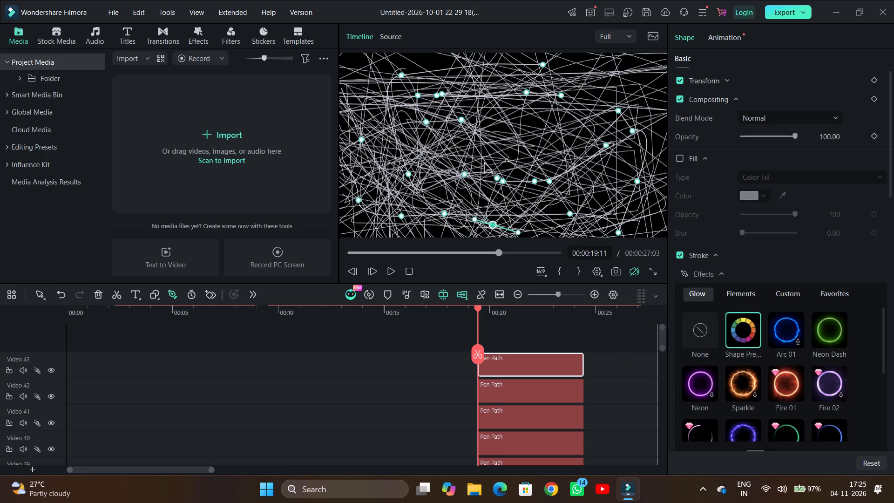
scroll(487, 170, "left", 1)
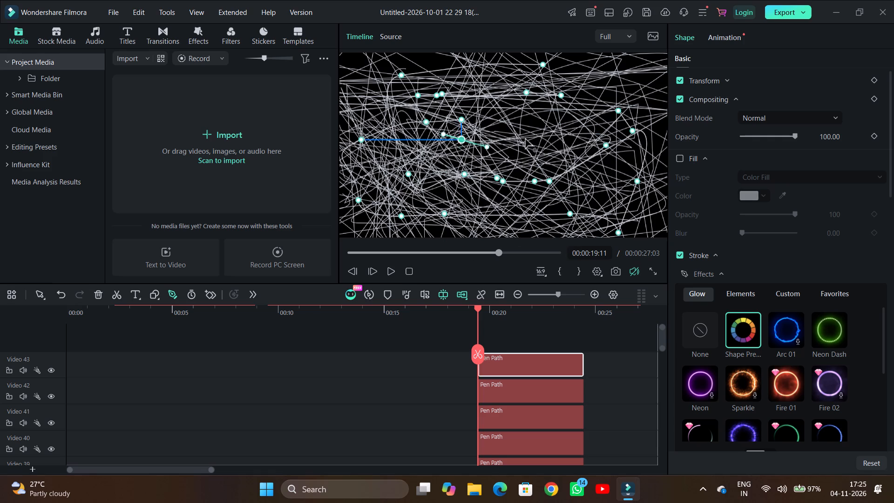
scroll(456, 228, "left", 1)
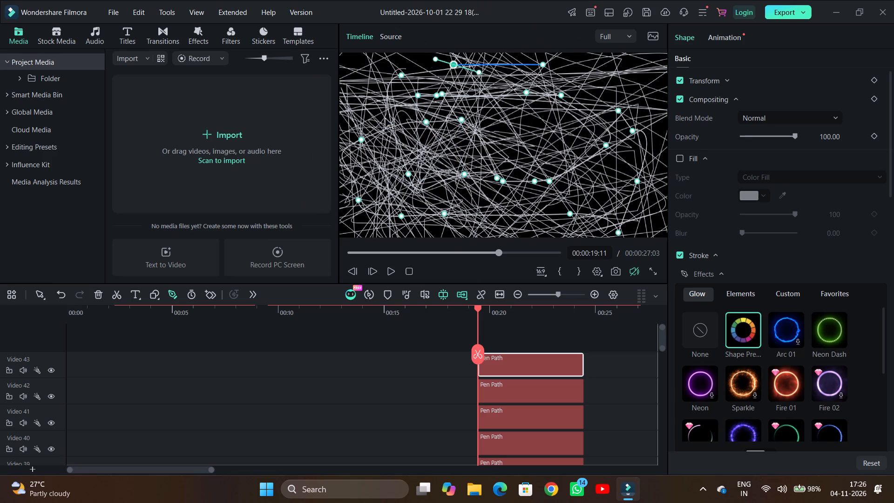
scroll(360, 18, "left", 1)
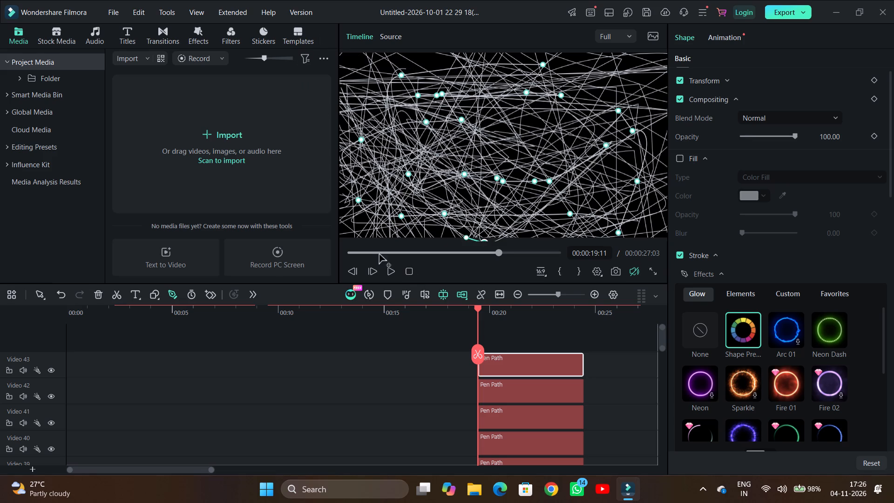
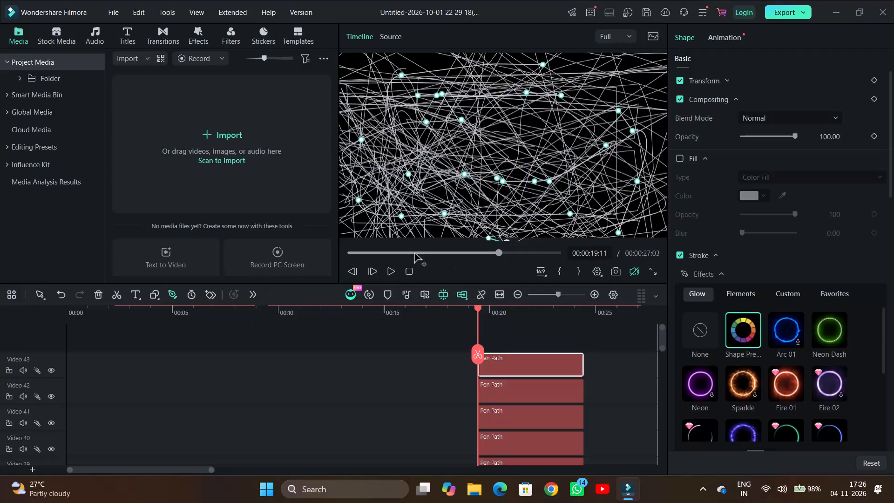
Move the same anchor point to the frame's lower right, above right of centre, and finally to the upper right.
scroll(504, 332, "down", 4)
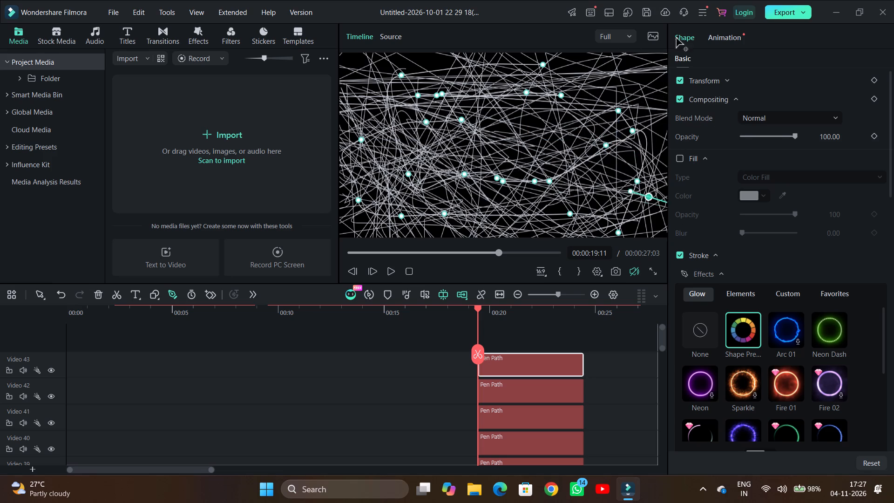
scroll(582, 76, "left", 5)
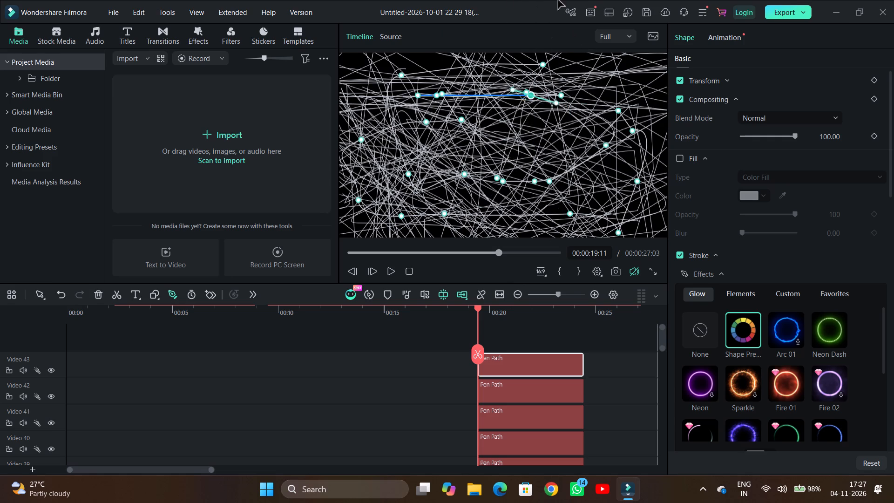
scroll(380, 157, "left", 1)
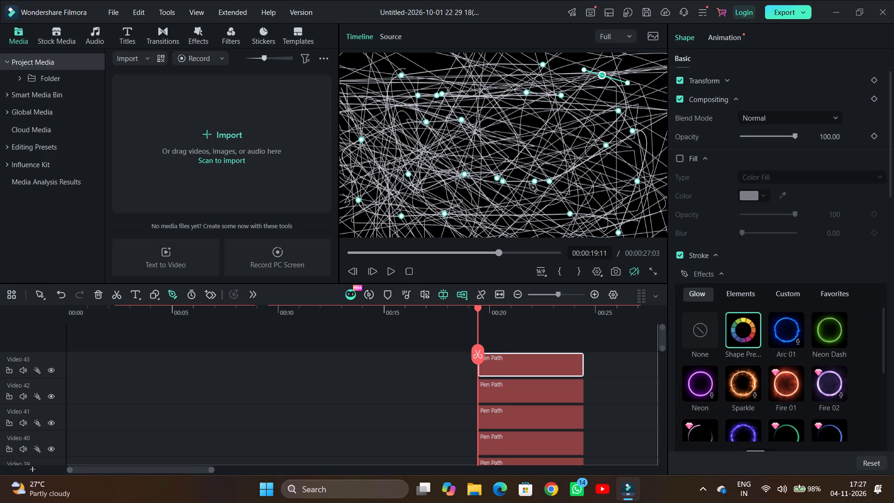
Move the anchor point below right of centre to the frame's lower left, just under the existing lower-left anchor.
left_click_drag(534, 182, 401, 231)
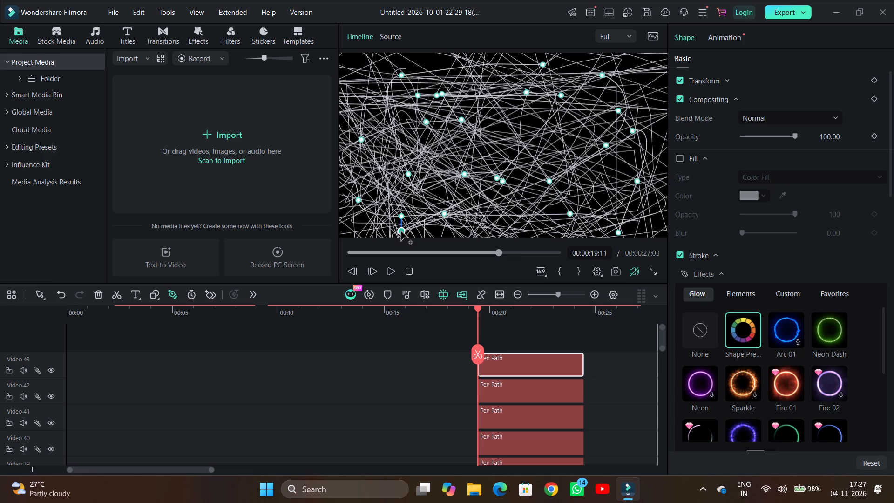
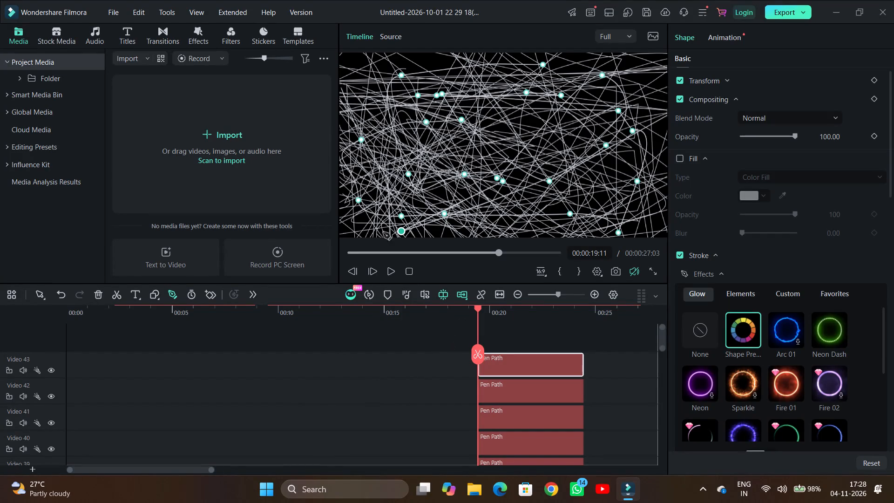
Move the anchor point just below the frame's centre to the lower left, the upper right, and finally beyond the frame's lower-right corner.
left_click_drag(502, 183, 394, 201)
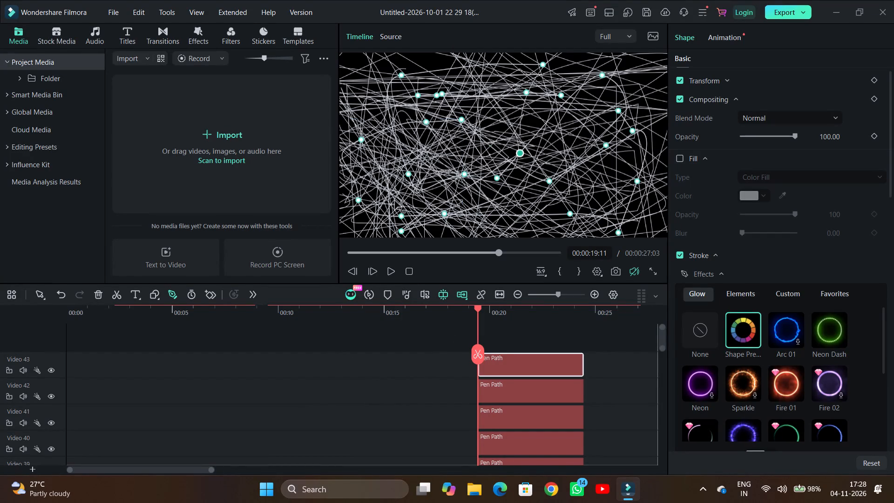
left_click_drag(394, 201, 610, 95)
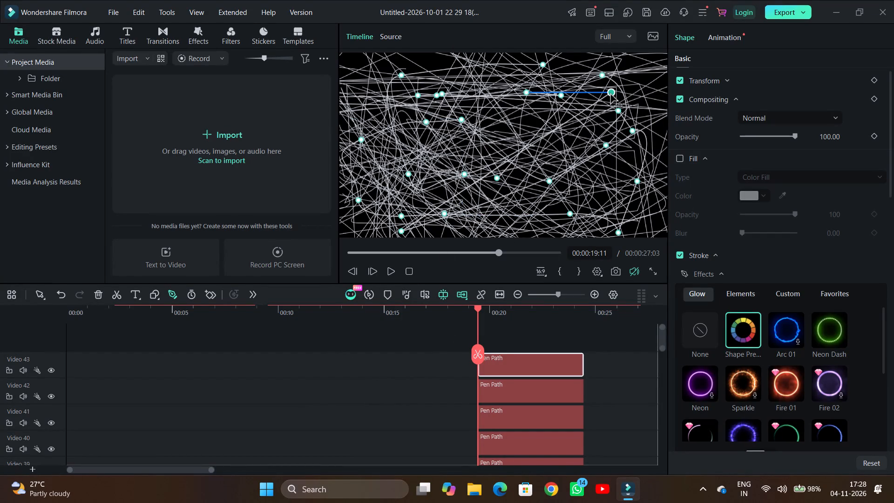
left_click_drag(610, 95, 611, 95)
left_click_drag(611, 95, 686, 378)
Show the hidden system tray icons.
left_click(701, 485)
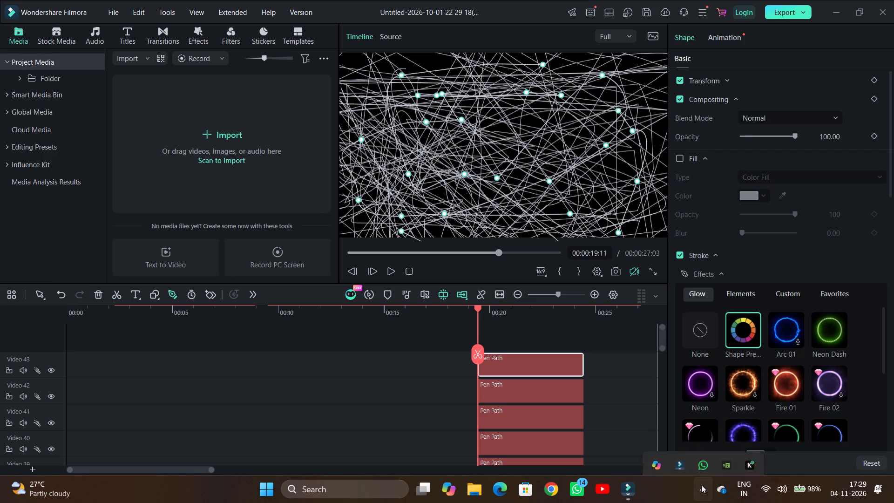
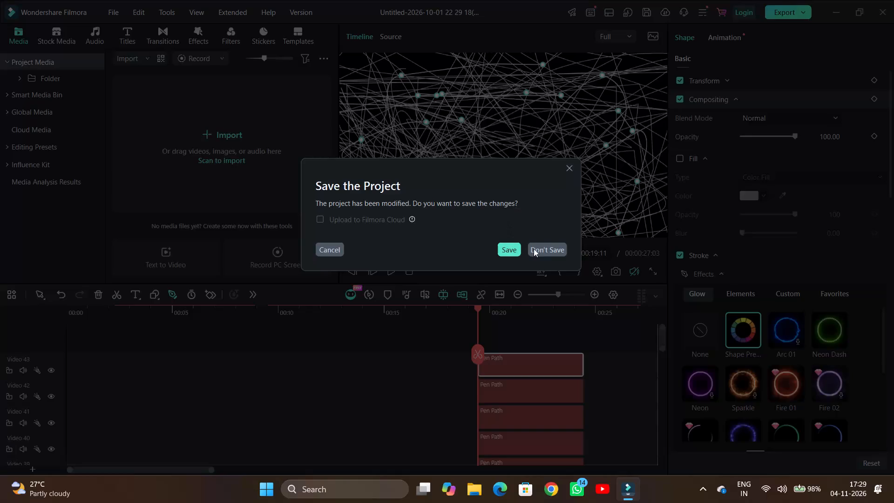
Close the Filmora project and discard its unsaved changes.
left_click(535, 249)
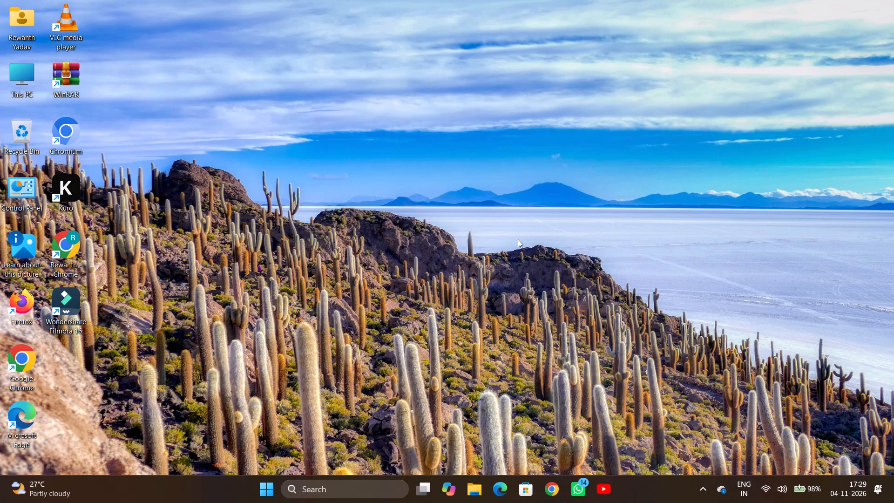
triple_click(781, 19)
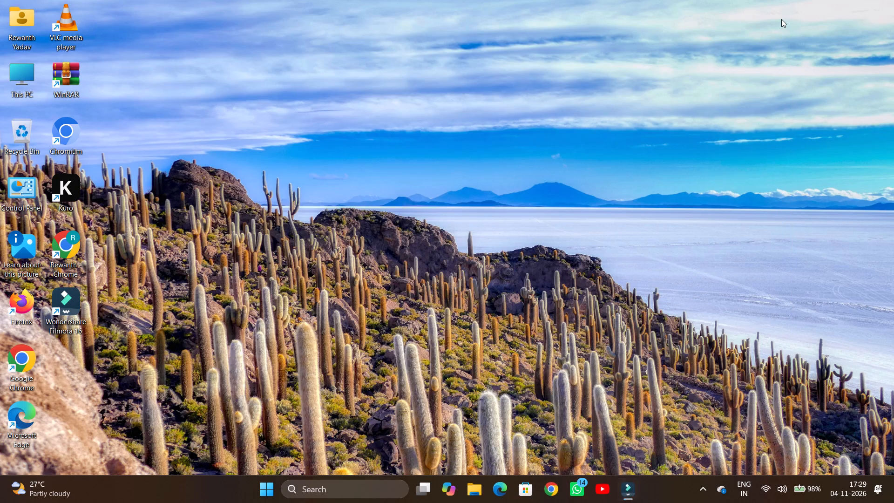